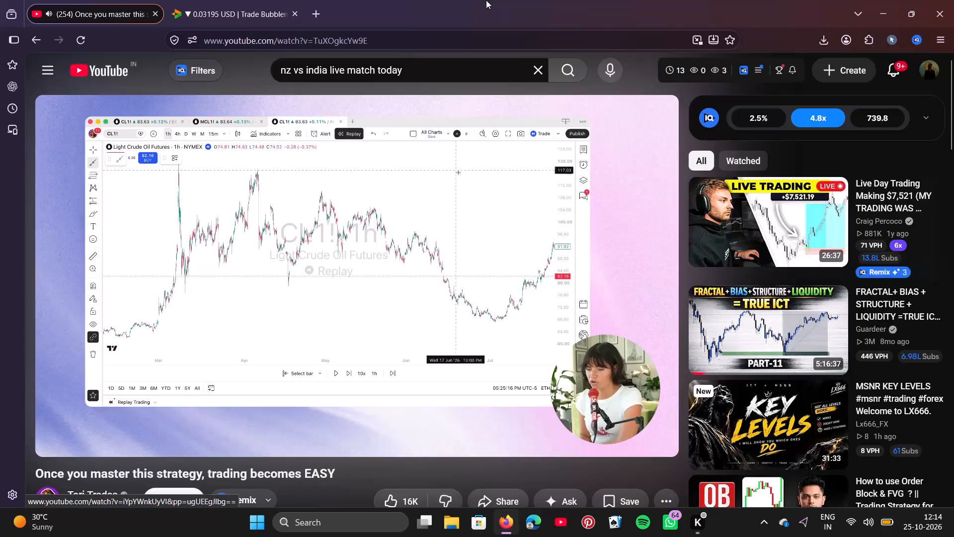
Switch to the Delta Exchange page and open the ARIAUSD futures chart from the markets watchlist.
{"action": "left_click", "coordinate": [178, 0]}
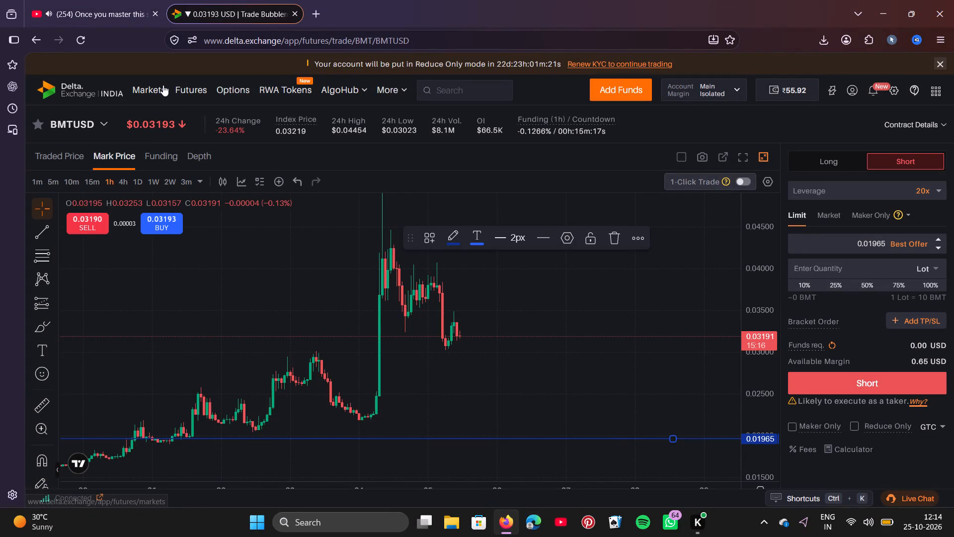
{"action": "left_click", "coordinate": [163, 85]}
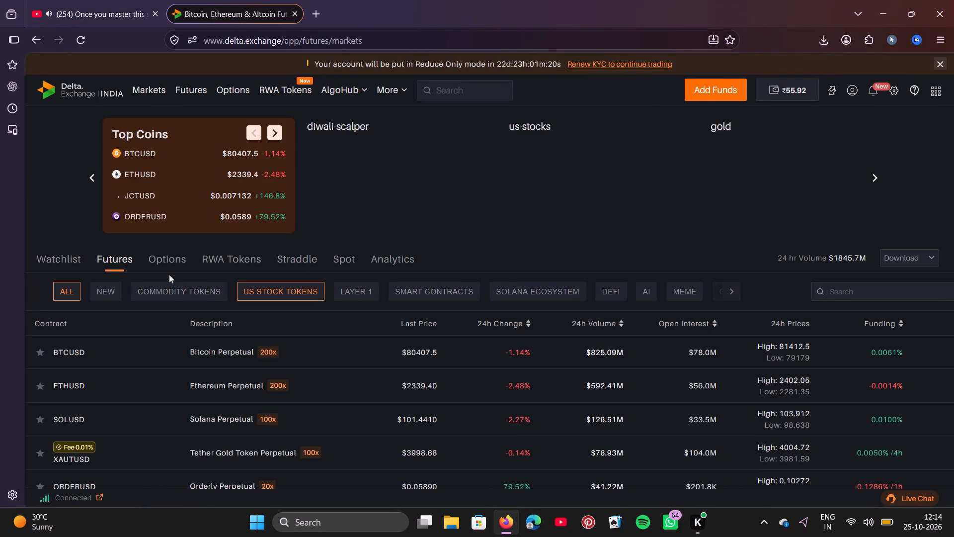
{"action": "left_click", "coordinate": [151, 87]}
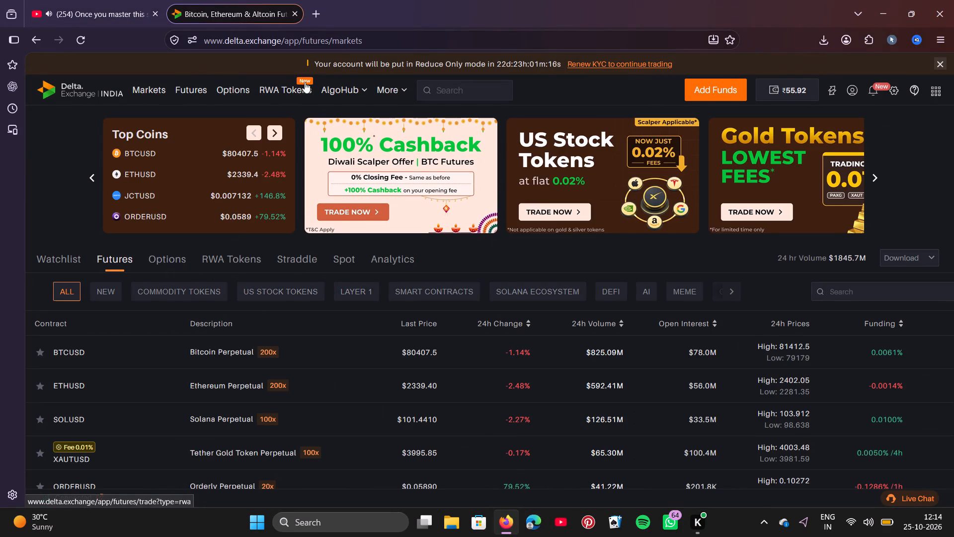
{"action": "left_click", "coordinate": [49, 257]}
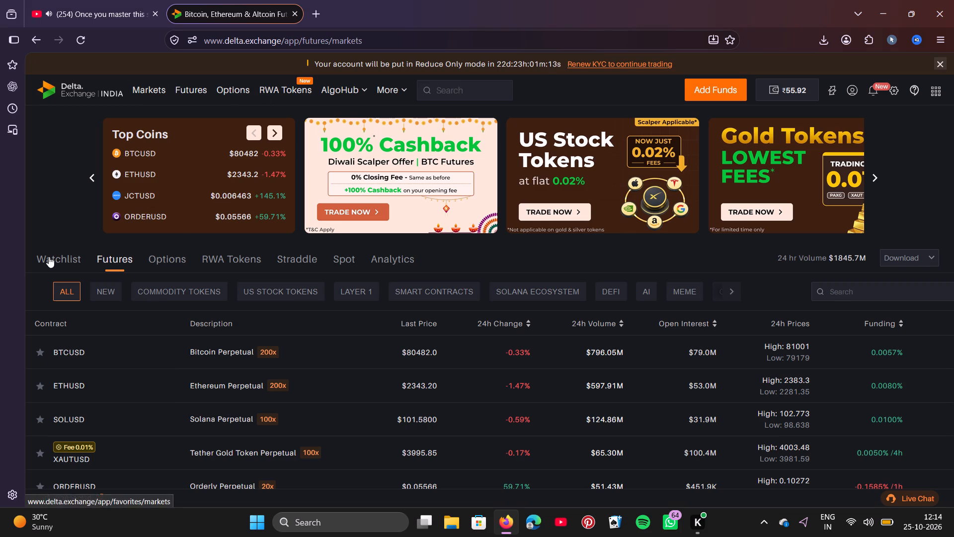
{"action": "scroll", "coordinate": [312, 407], "scroll_direction": "down", "scroll_amount": 1}
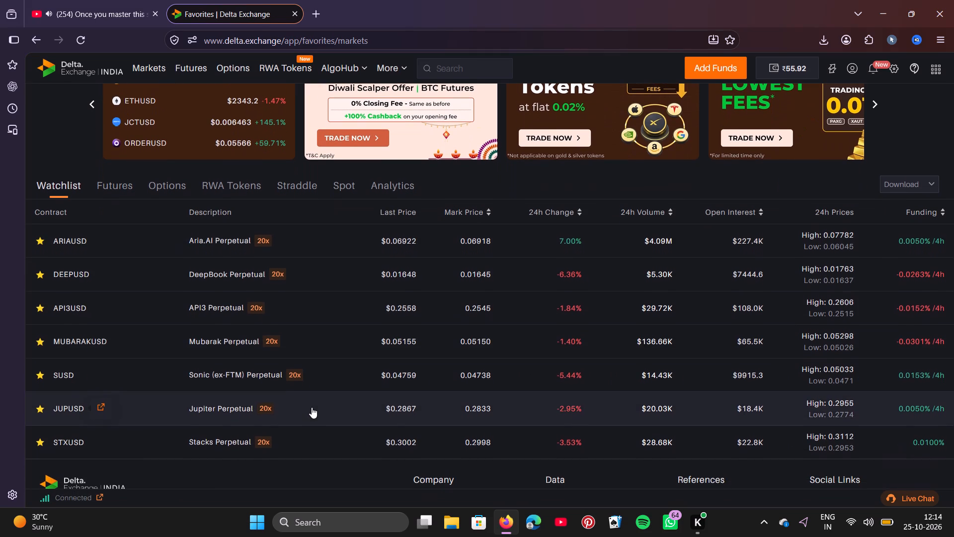
{"action": "scroll", "coordinate": [312, 407], "scroll_direction": "down", "scroll_amount": 1}
{"action": "scroll", "coordinate": [248, 339], "scroll_direction": "down", "scroll_amount": 1}
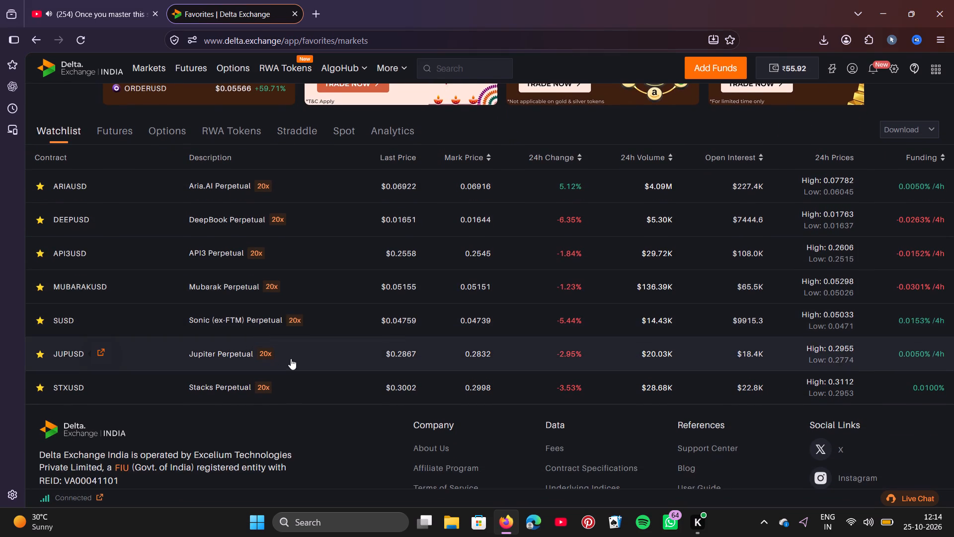
{"action": "scroll", "coordinate": [242, 254], "scroll_direction": "up", "scroll_amount": 1}
{"action": "left_click", "coordinate": [222, 243]}
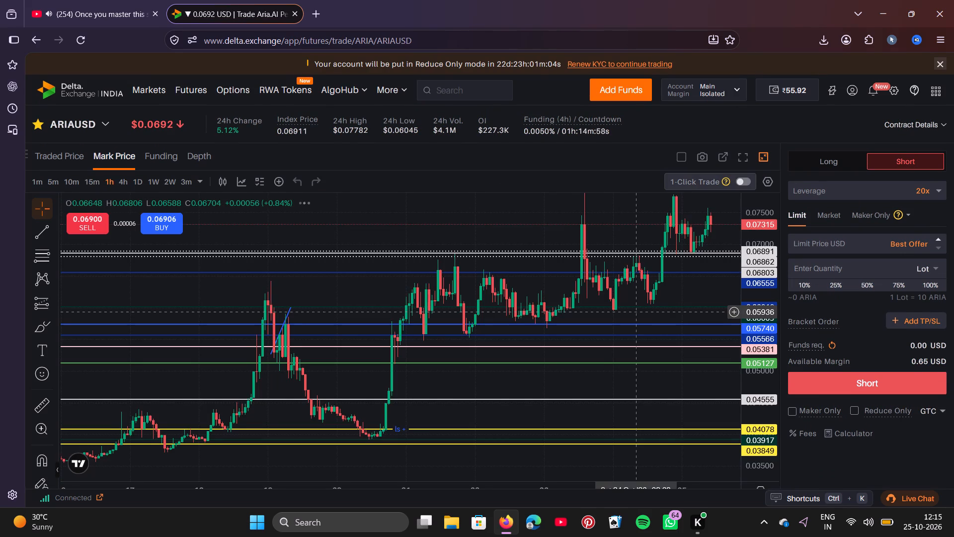
Add a horizontal line at 0.07771, at the recent swing high on the ARIAUSD one-hour chart.
{"action": "scroll", "coordinate": [655, 306], "scroll_direction": "left", "scroll_amount": 3}
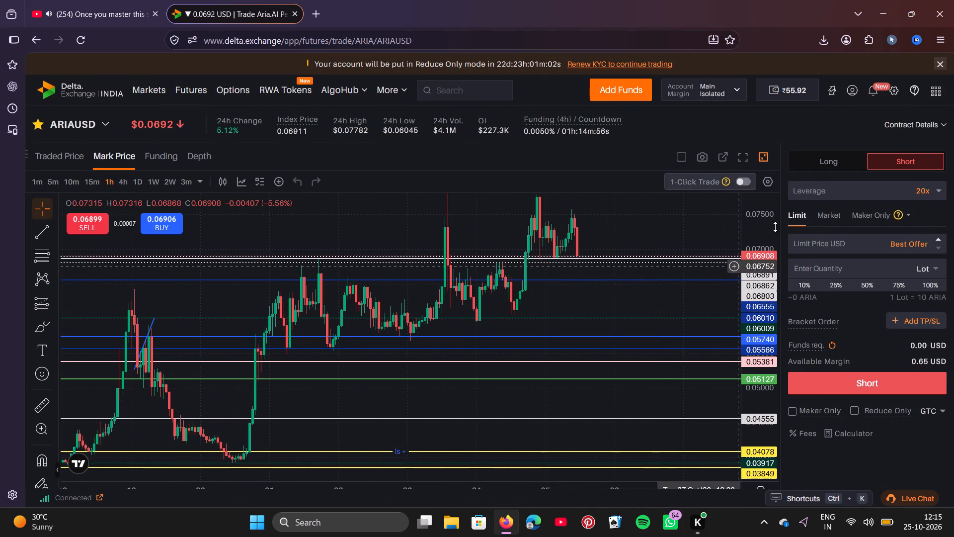
{"action": "left_click_drag", "start_coordinate": [765, 216], "coordinate": [761, 300]}
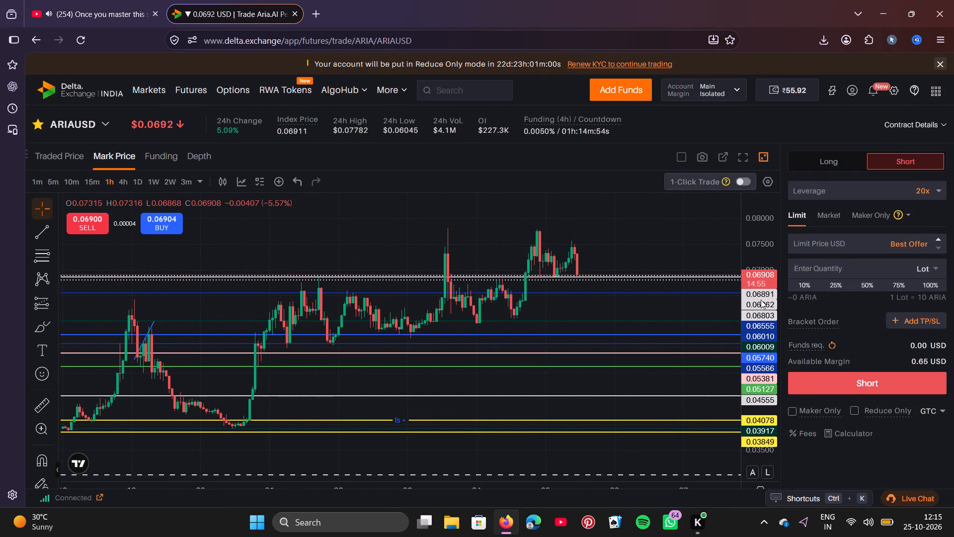
{"action": "scroll", "coordinate": [662, 298], "scroll_direction": "left", "scroll_amount": 1}
{"action": "scroll", "coordinate": [662, 298], "scroll_direction": "right", "scroll_amount": 1}
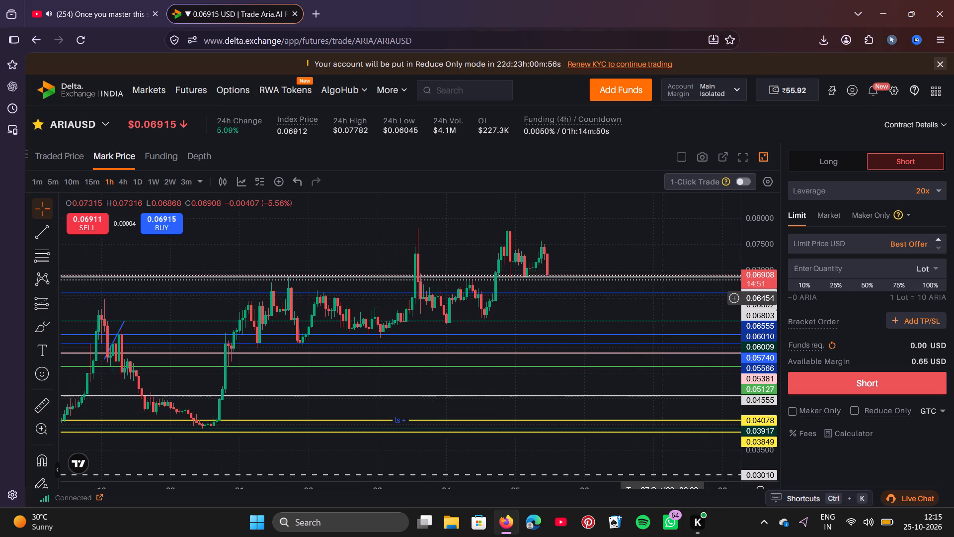
{"action": "scroll", "coordinate": [662, 298], "scroll_direction": "left", "scroll_amount": 1}
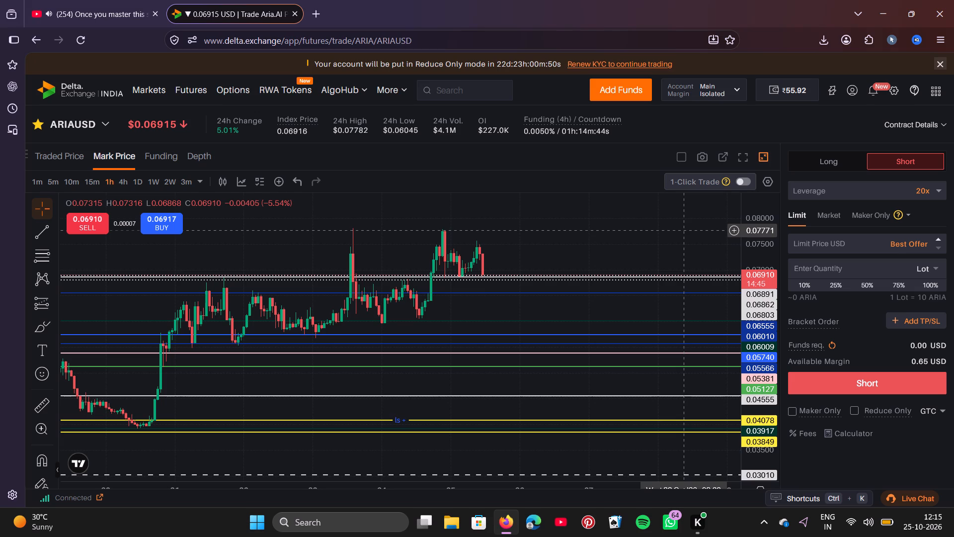
{"action": "key", "text": "alt+h"}
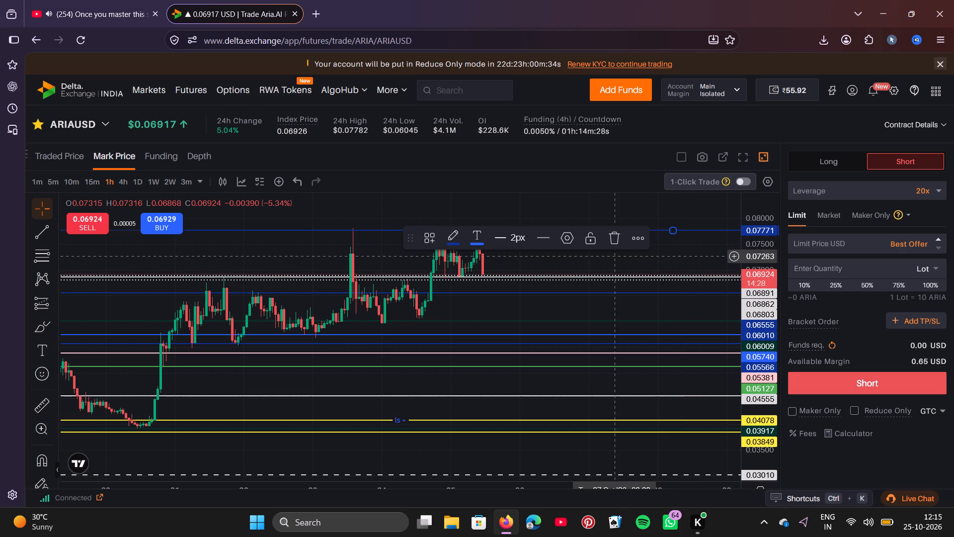
Switch the ARIAUSD chart to the 15-minute timeframe and frame the recent candles with the horizontal levels.
{"action": "left_click", "coordinate": [92, 184]}
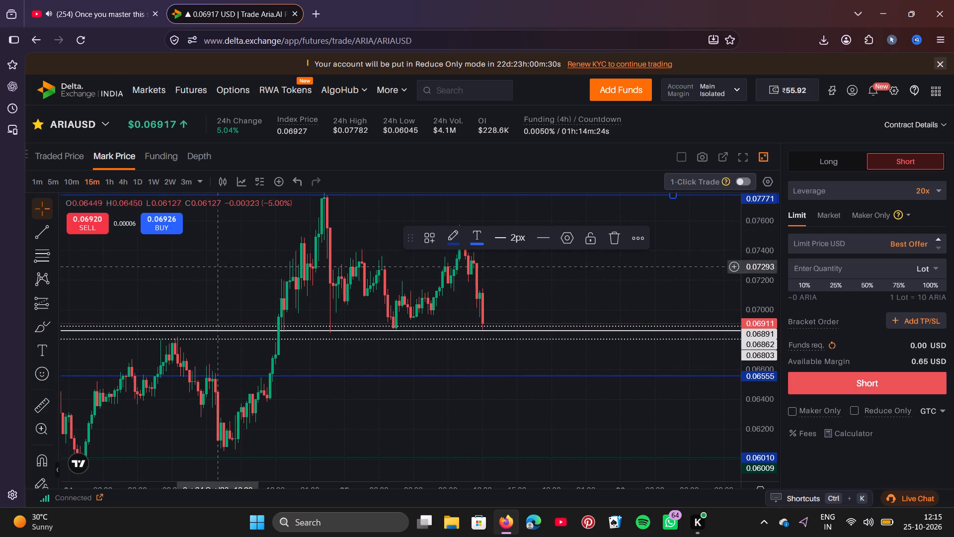
{"action": "scroll", "coordinate": [435, 378], "scroll_direction": "right", "scroll_amount": 1}
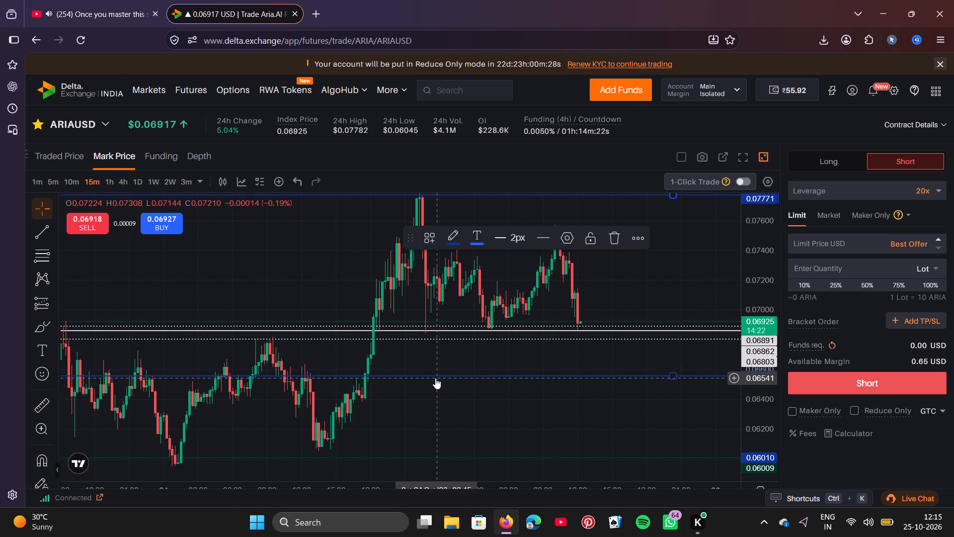
{"action": "scroll", "coordinate": [435, 378], "scroll_direction": "left", "scroll_amount": 4}
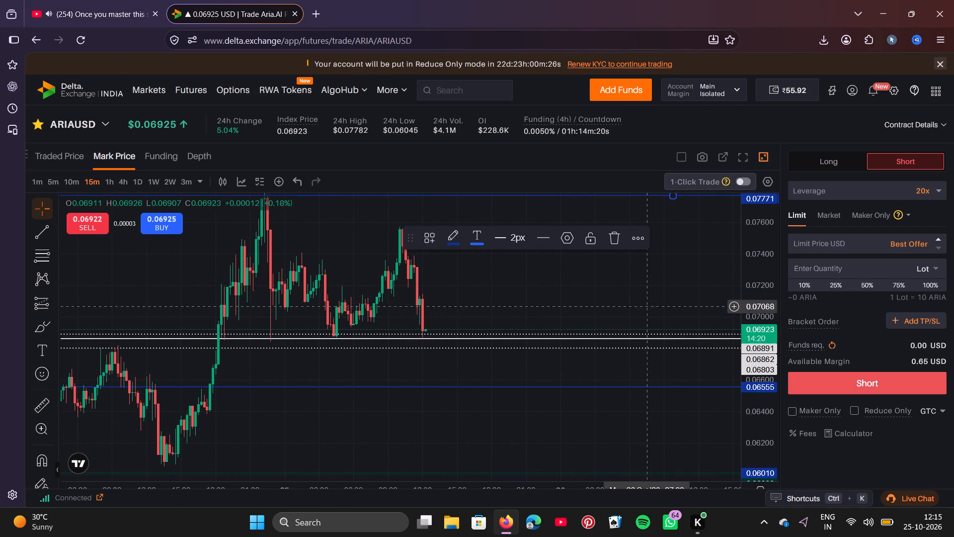
{"action": "left_click", "coordinate": [753, 252]}
{"action": "left_click", "coordinate": [746, 336]}
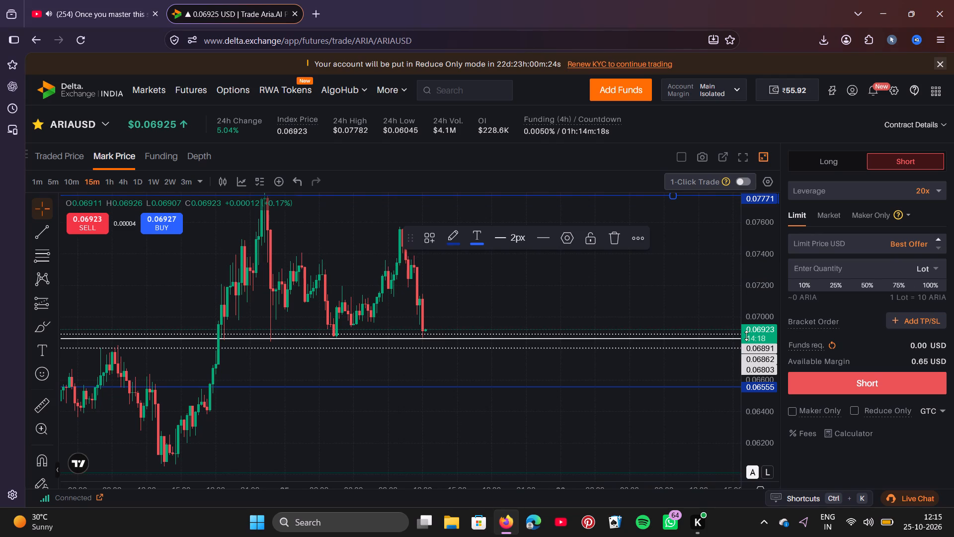
{"action": "left_click_drag", "start_coordinate": [770, 272], "coordinate": [777, 316]}
{"action": "scroll", "coordinate": [602, 295], "scroll_direction": "left", "scroll_amount": 1}
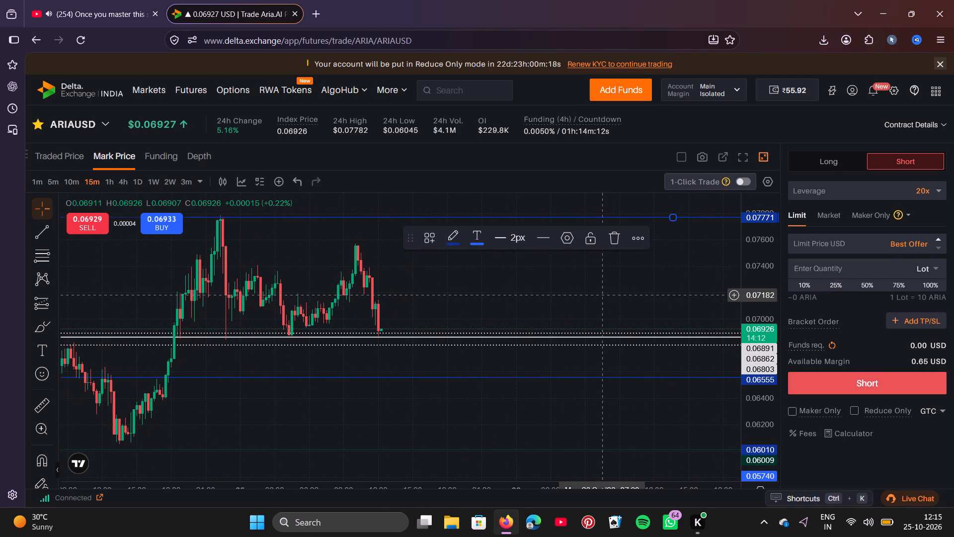
Set up a maker-only long limit order for 6 lots at the best bid, 0.06935, and try to submit it.
{"action": "left_click", "coordinate": [819, 157]}
{"action": "left_click", "coordinate": [905, 241]}
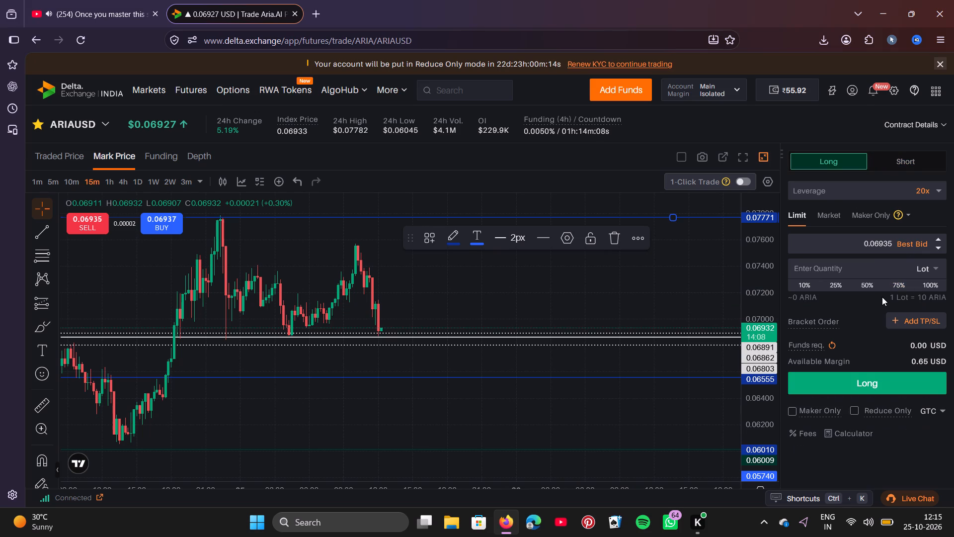
{"action": "left_click", "coordinate": [901, 266]}
{"action": "key", "text": "6"}
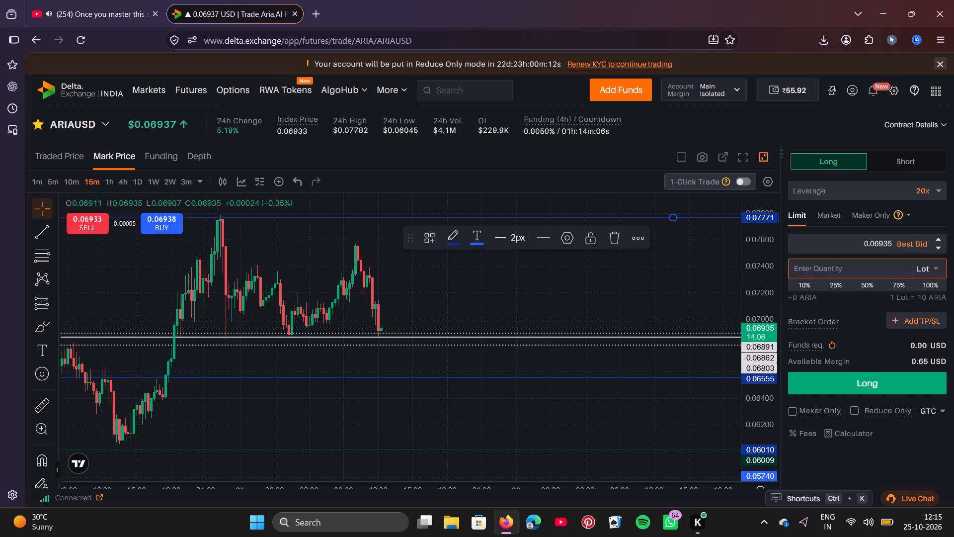
{"action": "left_click", "coordinate": [797, 412]}
{"action": "left_click", "coordinate": [815, 380]}
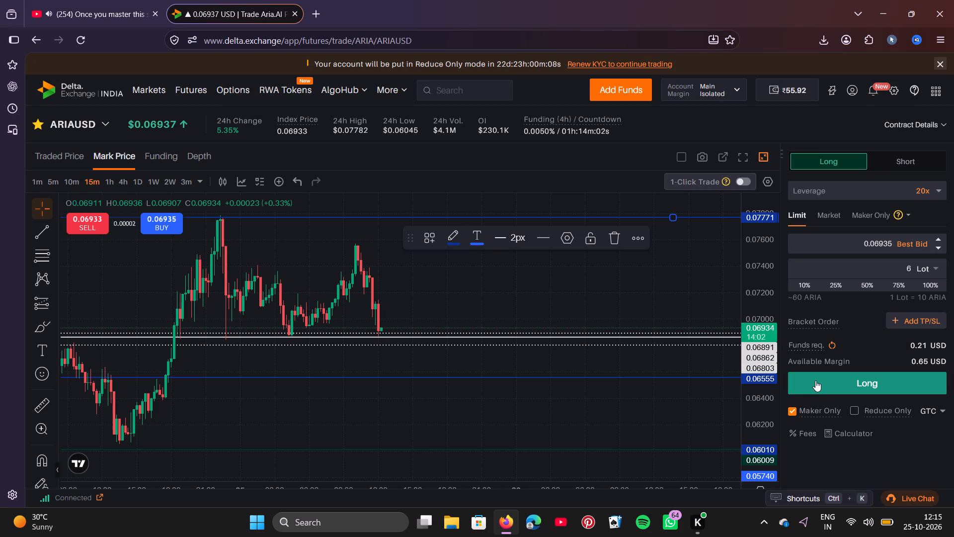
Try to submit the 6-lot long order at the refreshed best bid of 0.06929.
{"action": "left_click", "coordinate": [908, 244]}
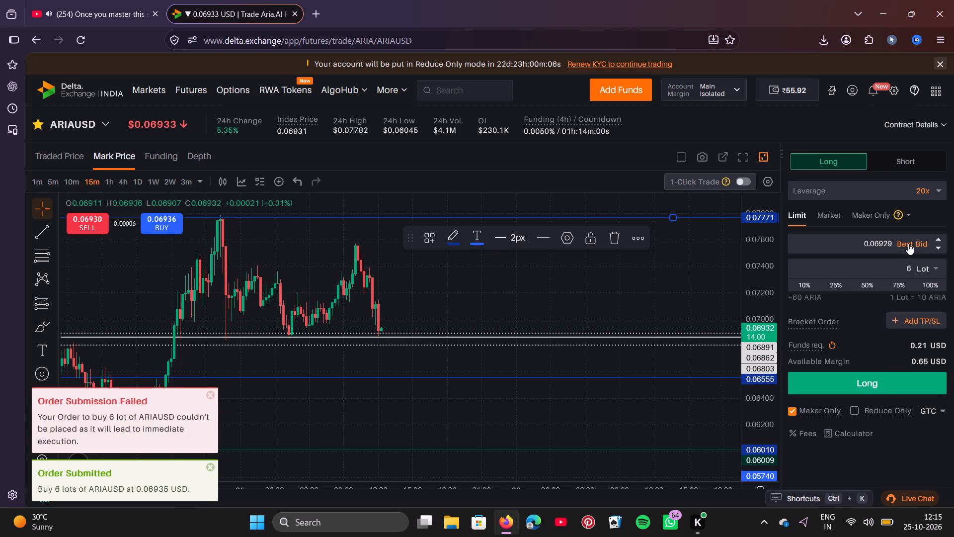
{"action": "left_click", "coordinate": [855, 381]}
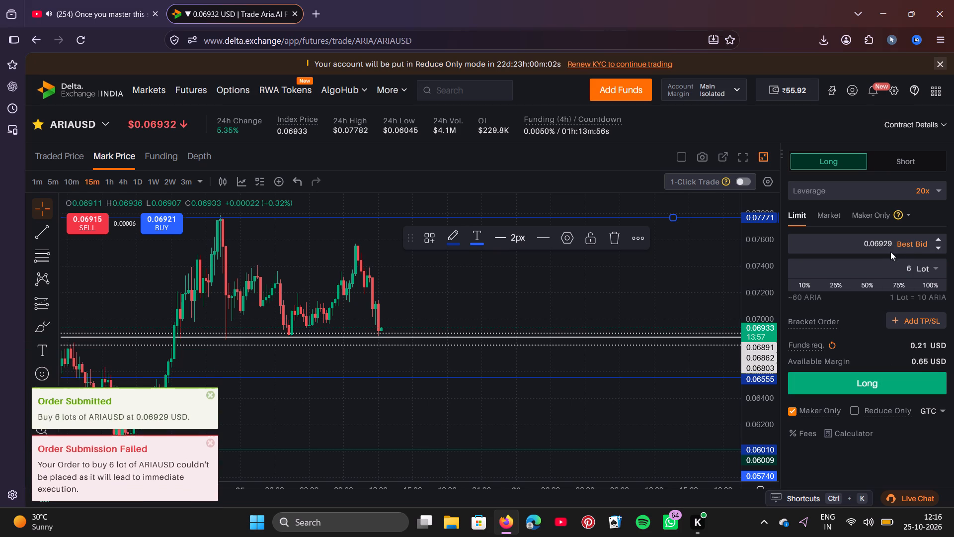
Update the limit price to the best bid of 0.06914 and submit the 6-lot long order.
{"action": "left_click", "coordinate": [894, 243]}
{"action": "left_click", "coordinate": [893, 242]}
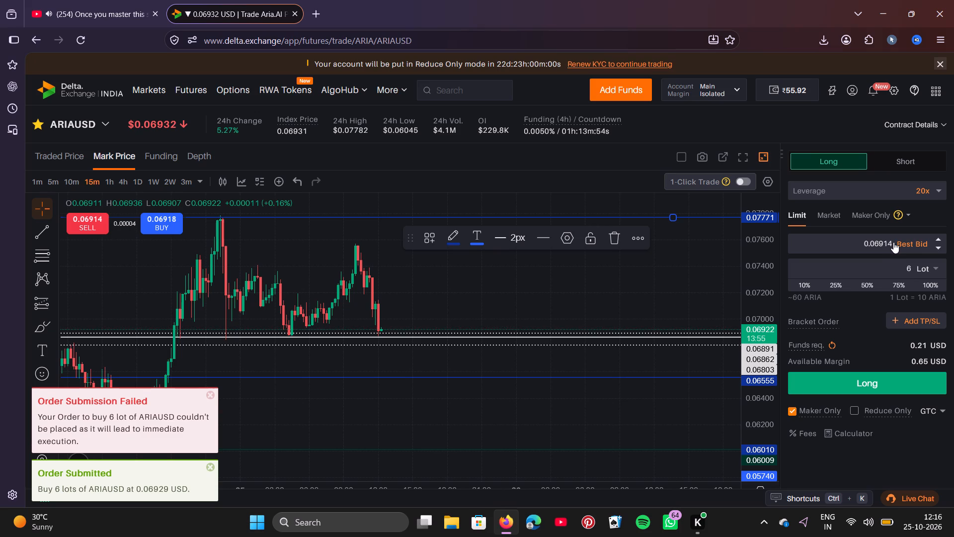
{"action": "left_click", "coordinate": [904, 241]}
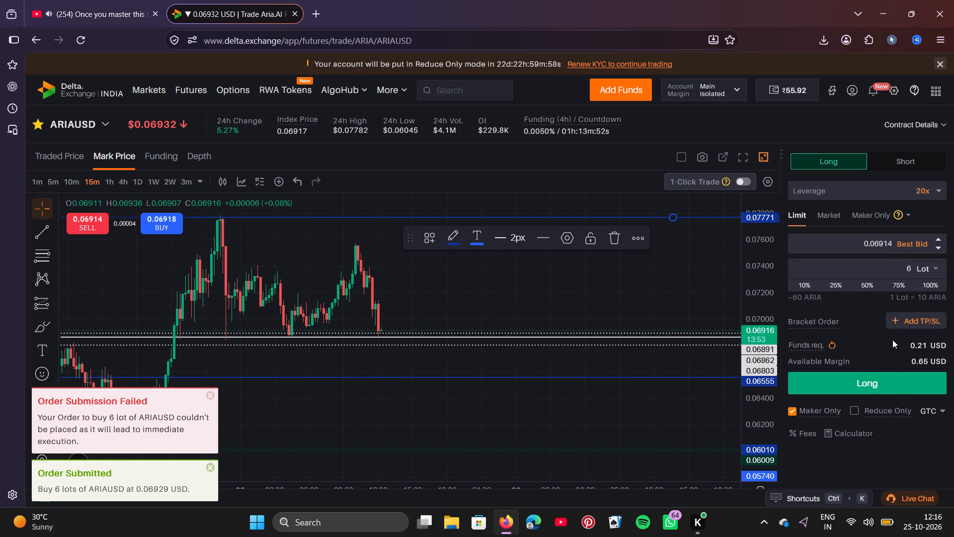
{"action": "left_click", "coordinate": [896, 390]}
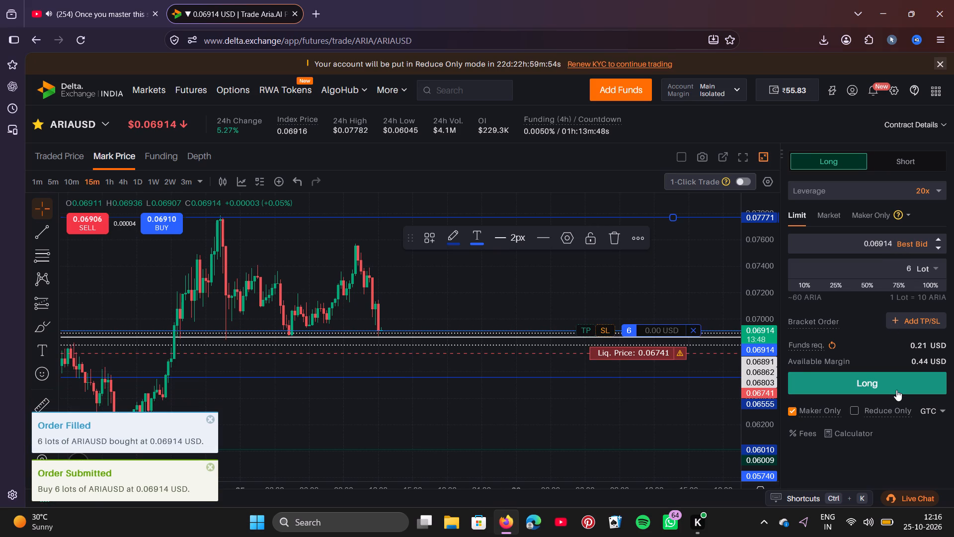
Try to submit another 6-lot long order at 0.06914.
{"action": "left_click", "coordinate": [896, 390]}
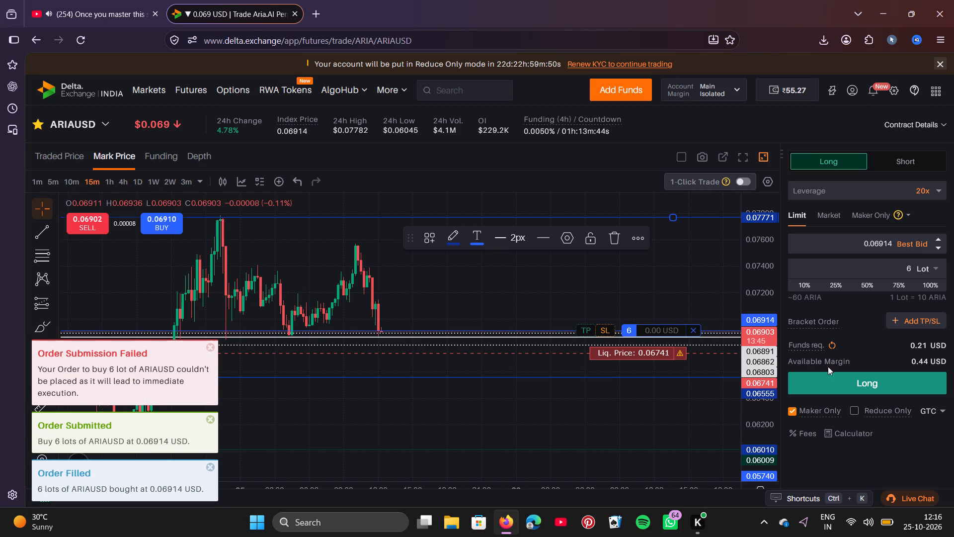
Update the limit price to the best bid of 0.06902 and submit another 6-lot long order.
{"action": "left_click", "coordinate": [916, 243]}
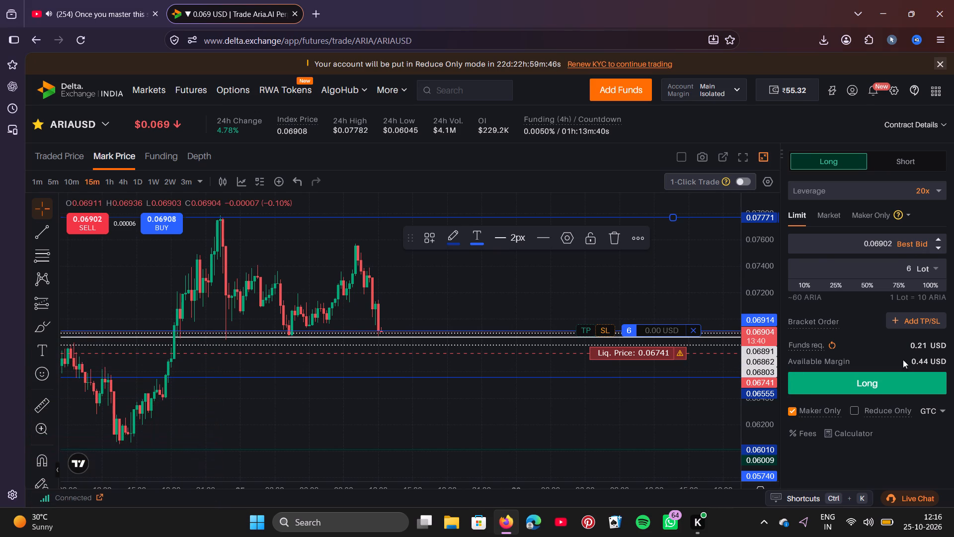
{"action": "left_click", "coordinate": [895, 391]}
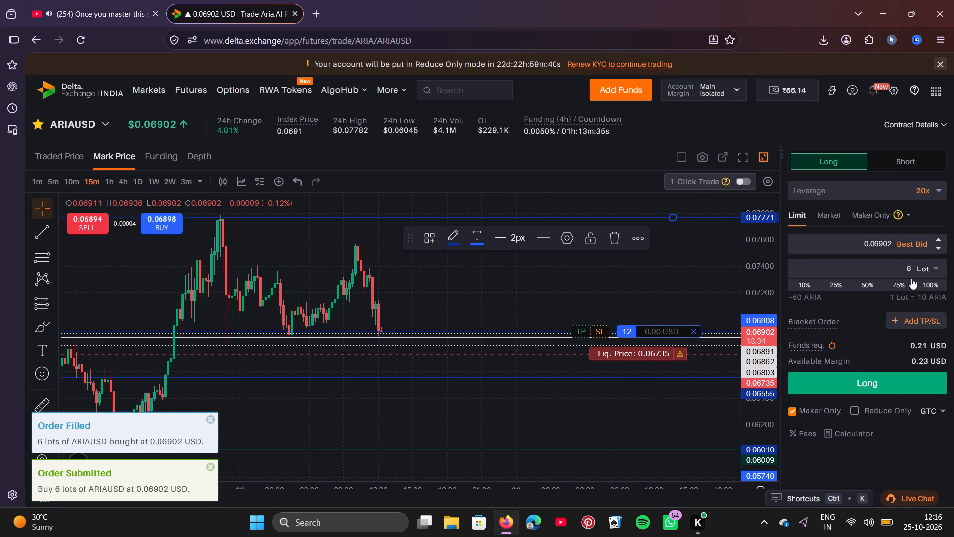
Update the limit price to the best bid of 0.06886 and submit another 6-lot long order.
{"action": "left_click", "coordinate": [904, 240]}
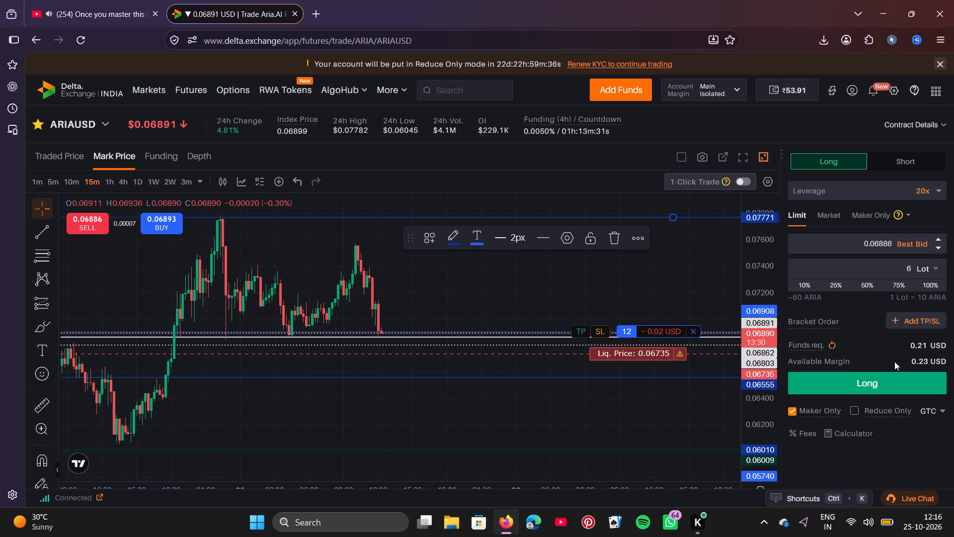
{"action": "left_click", "coordinate": [890, 377]}
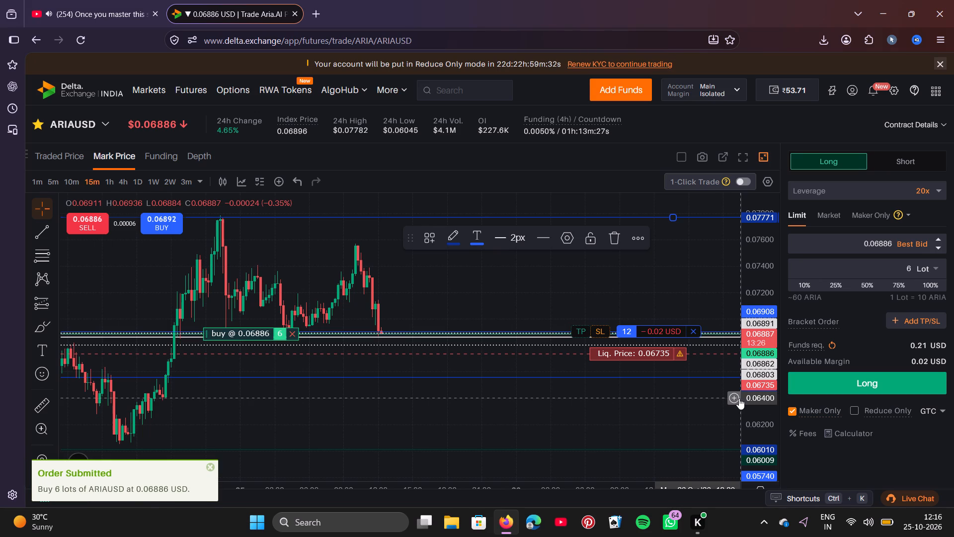
Add a stop loss at 0.06739 to the open 18-lot ARIAUSD long position, just above its liquidation price.
{"action": "scroll", "coordinate": [594, 500], "scroll_direction": "left", "scroll_amount": 1}
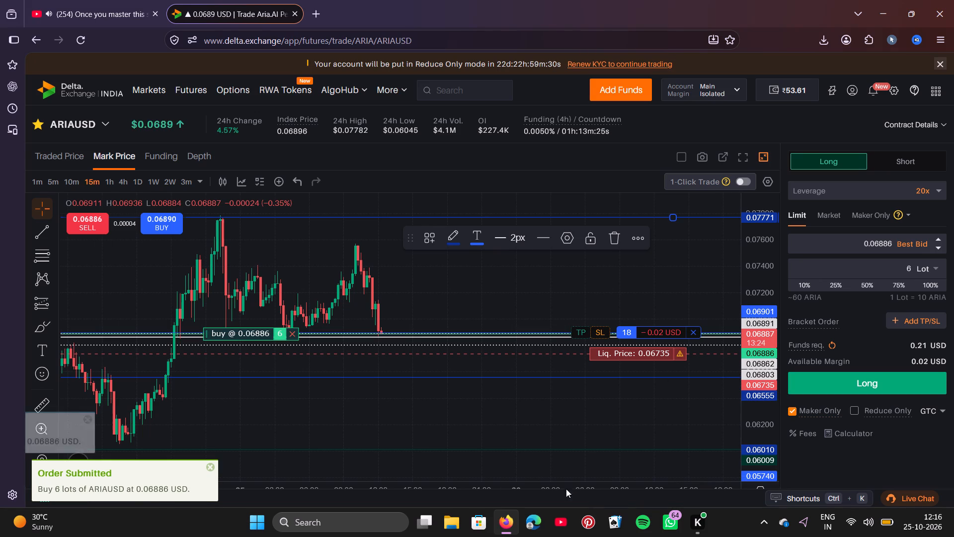
{"action": "scroll", "coordinate": [502, 468], "scroll_direction": "left", "scroll_amount": 4}
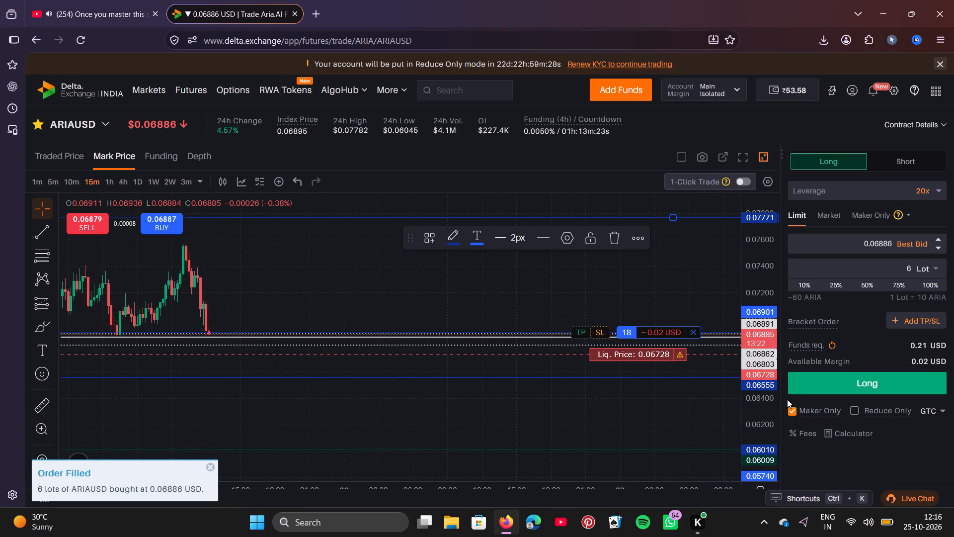
{"action": "left_click_drag", "start_coordinate": [753, 283], "coordinate": [838, 18]}
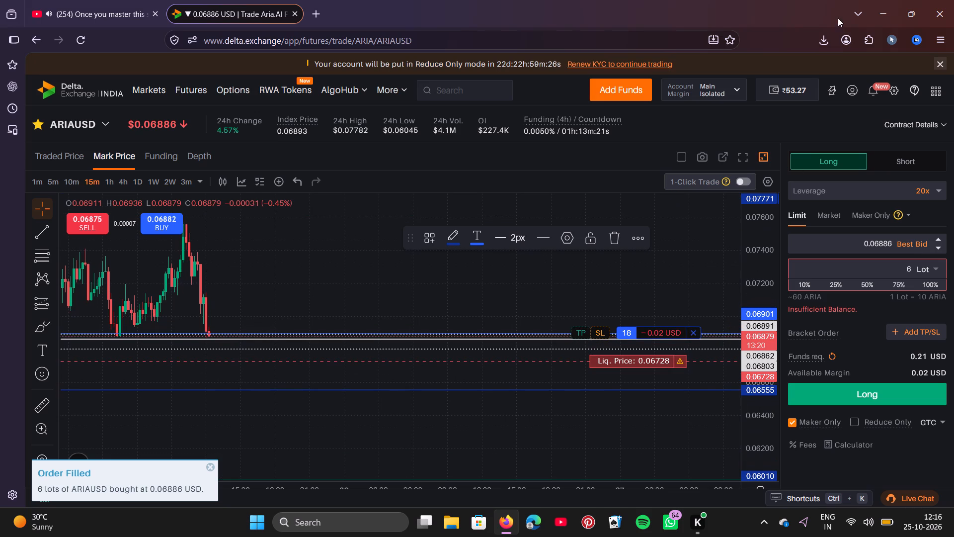
{"action": "left_click_drag", "start_coordinate": [759, 270], "coordinate": [812, 91]}
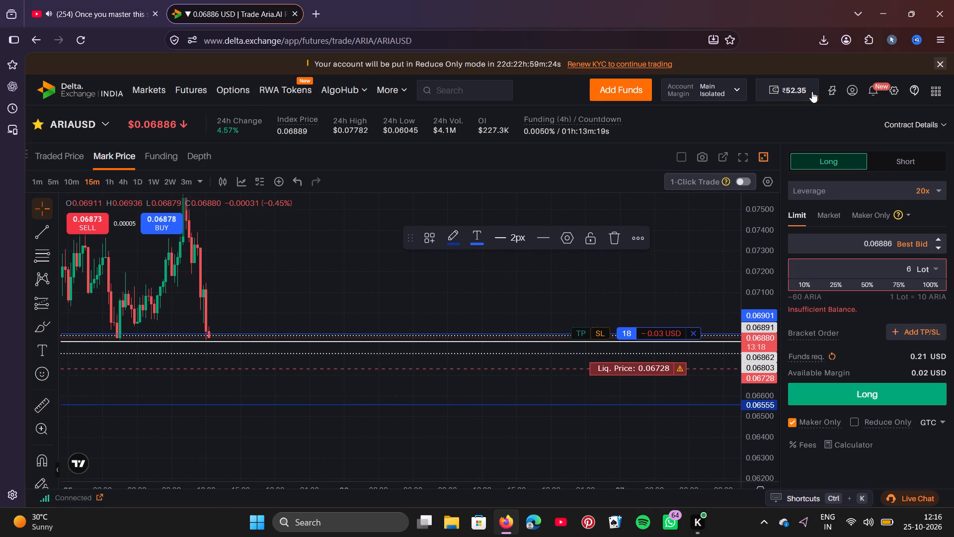
{"action": "left_click_drag", "start_coordinate": [766, 243], "coordinate": [795, 138]}
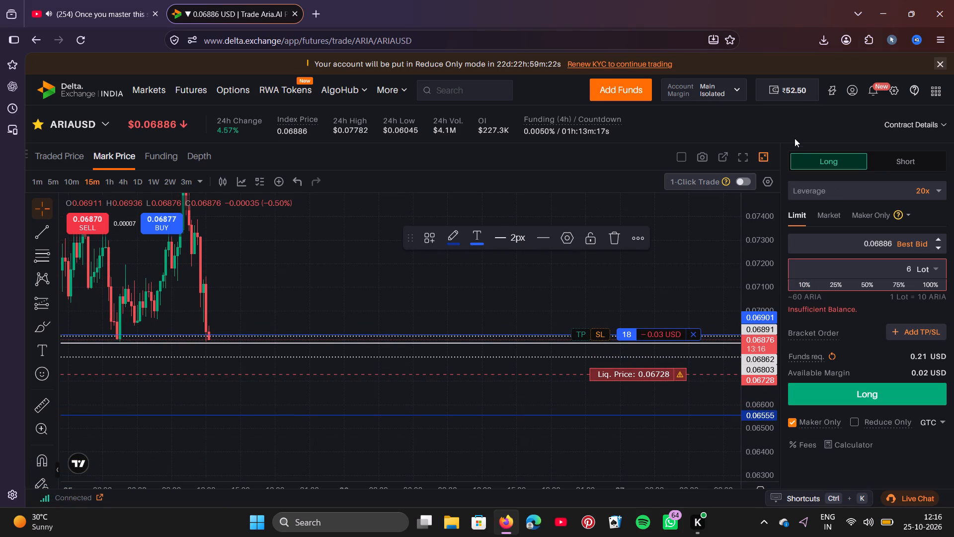
{"action": "left_click_drag", "start_coordinate": [795, 138], "coordinate": [795, 135]}
{"action": "left_click_drag", "start_coordinate": [604, 333], "coordinate": [604, 369]}
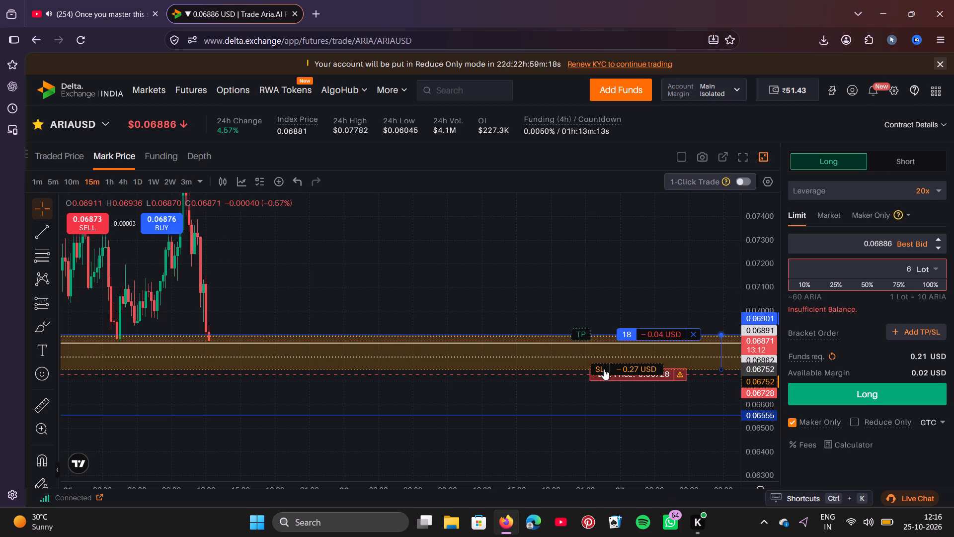
{"action": "left_click_drag", "start_coordinate": [604, 369], "coordinate": [604, 372]}
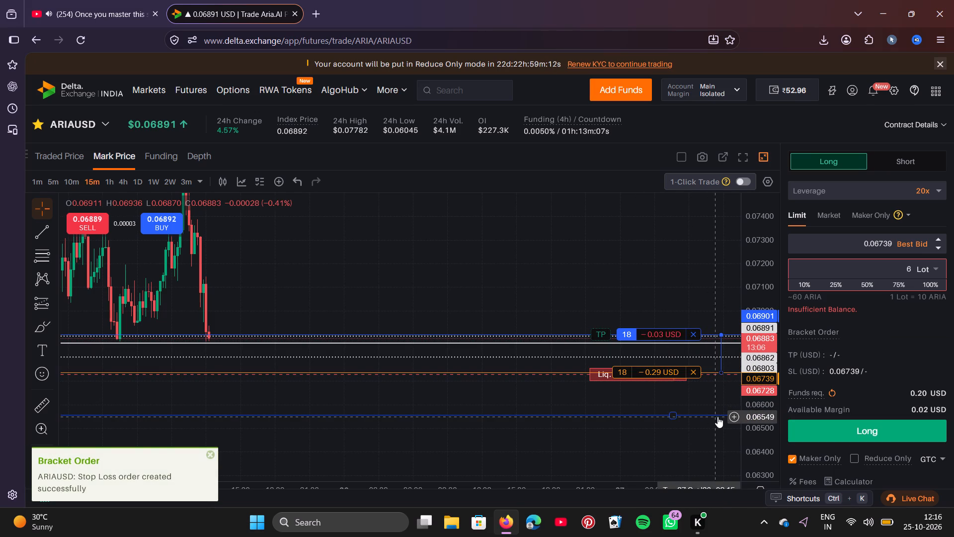
Lower the position's stop loss to 0.06730, closer to the liquidation price.
{"action": "scroll", "coordinate": [717, 417], "scroll_direction": "left", "scroll_amount": 4}
{"action": "left_click_drag", "start_coordinate": [754, 373], "coordinate": [746, 286]}
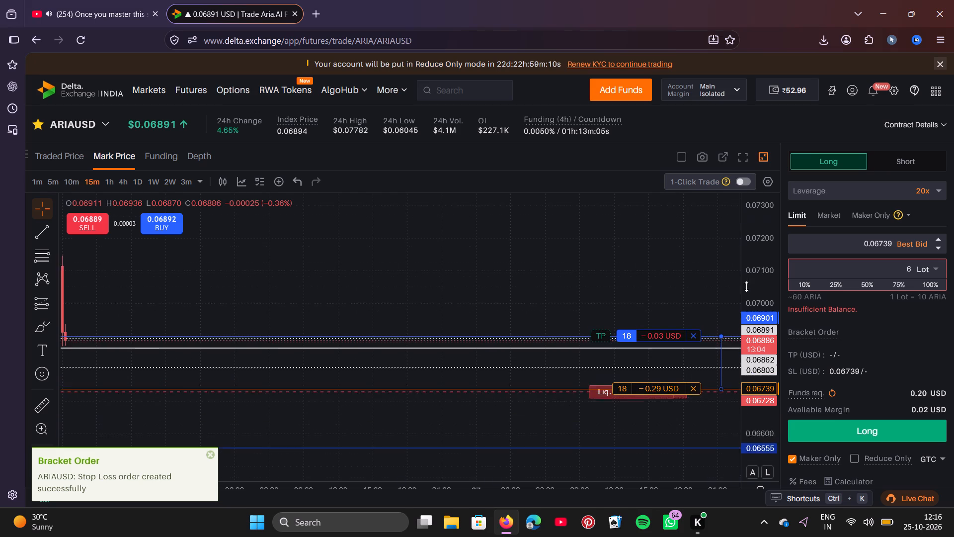
{"action": "left_click_drag", "start_coordinate": [746, 286], "coordinate": [750, 258]}
{"action": "left_click_drag", "start_coordinate": [760, 375], "coordinate": [769, 265]}
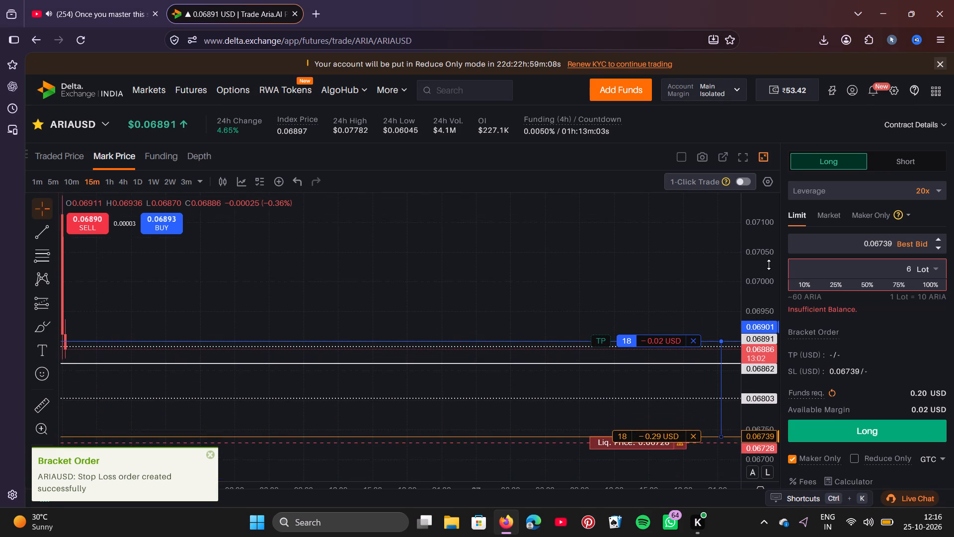
{"action": "left_click_drag", "start_coordinate": [769, 265], "coordinate": [768, 253]}
{"action": "left_click_drag", "start_coordinate": [633, 415], "coordinate": [632, 414]}
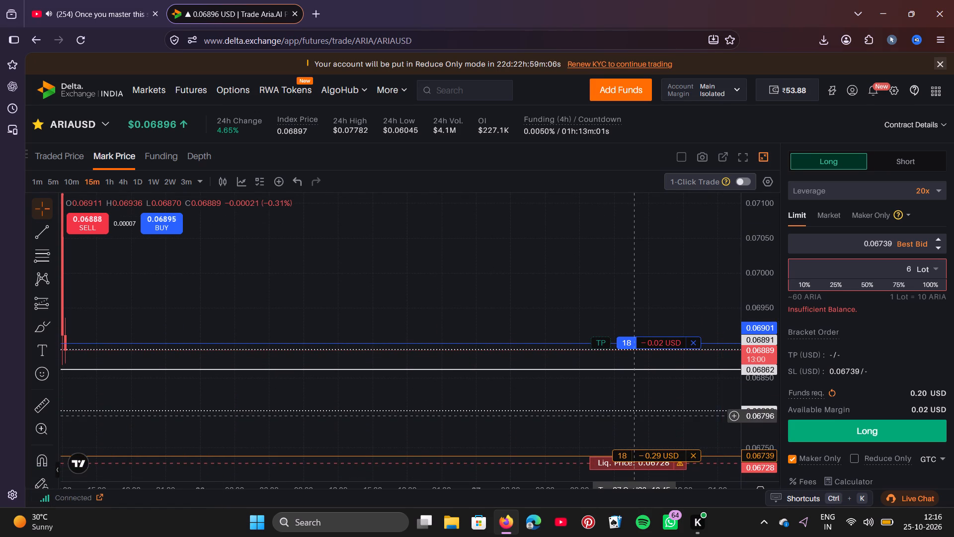
{"action": "left_click_drag", "start_coordinate": [632, 414], "coordinate": [608, 335]}
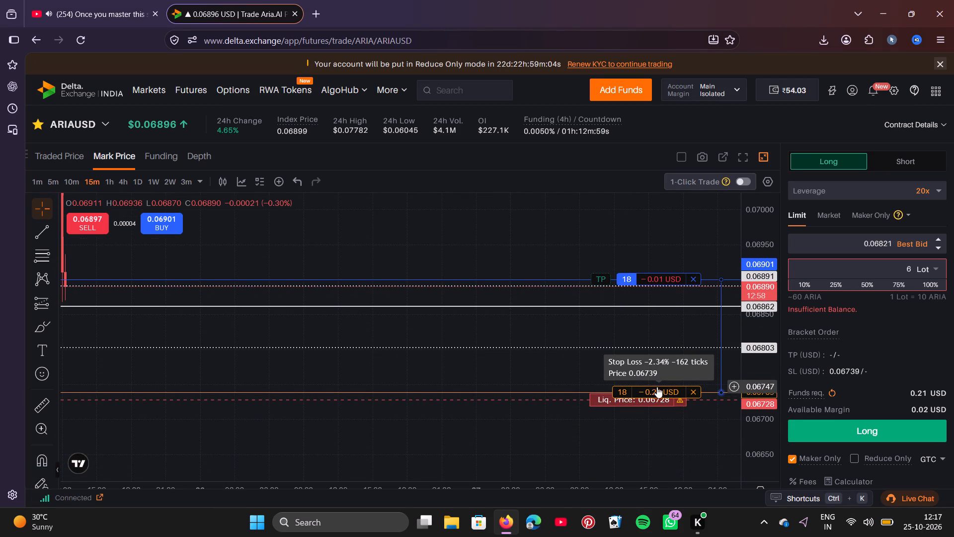
{"action": "left_click_drag", "start_coordinate": [647, 392], "coordinate": [647, 393]}
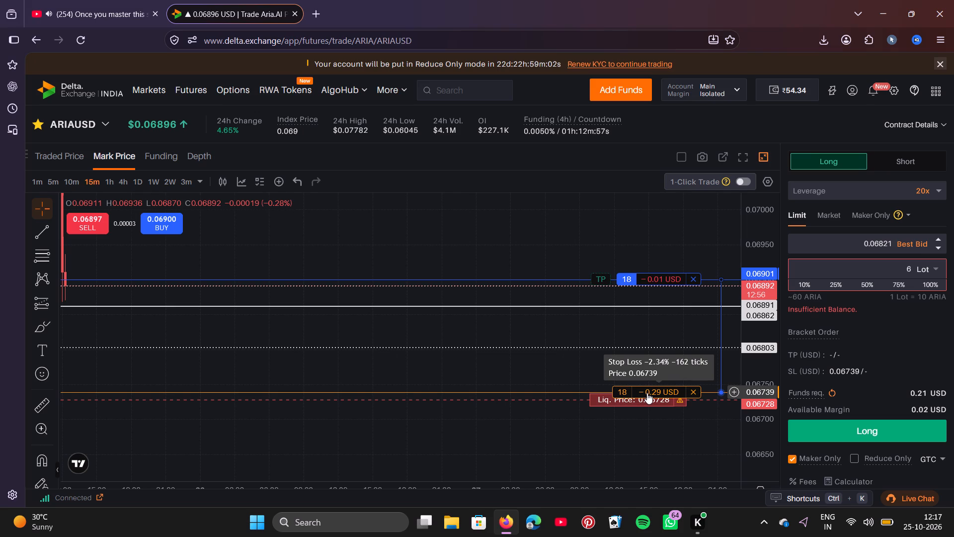
{"action": "left_click_drag", "start_coordinate": [647, 393], "coordinate": [648, 398]}
Add a take profit at 0.07313 to the 18-lot long position.
{"action": "scroll", "coordinate": [623, 462], "scroll_direction": "right", "scroll_amount": 3}
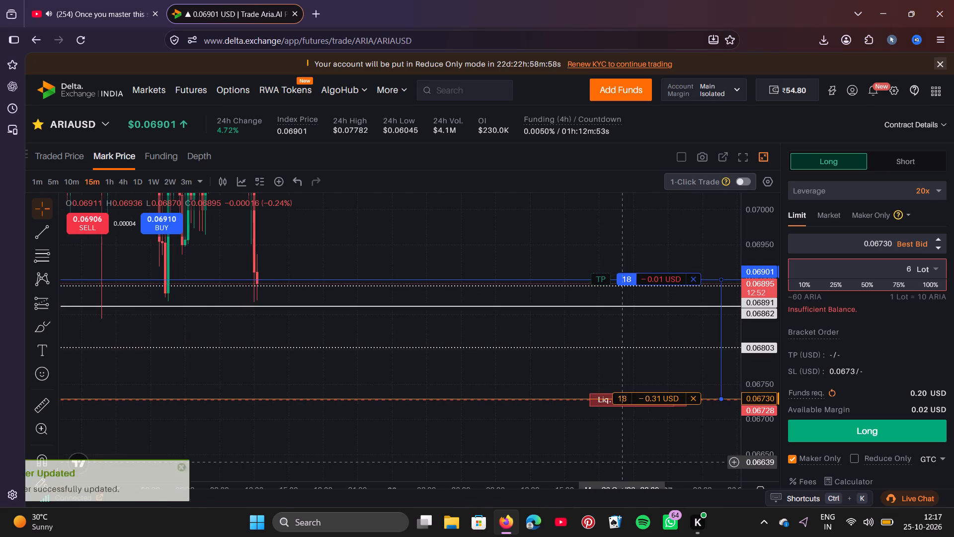
{"action": "scroll", "coordinate": [623, 462], "scroll_direction": "left", "scroll_amount": 3}
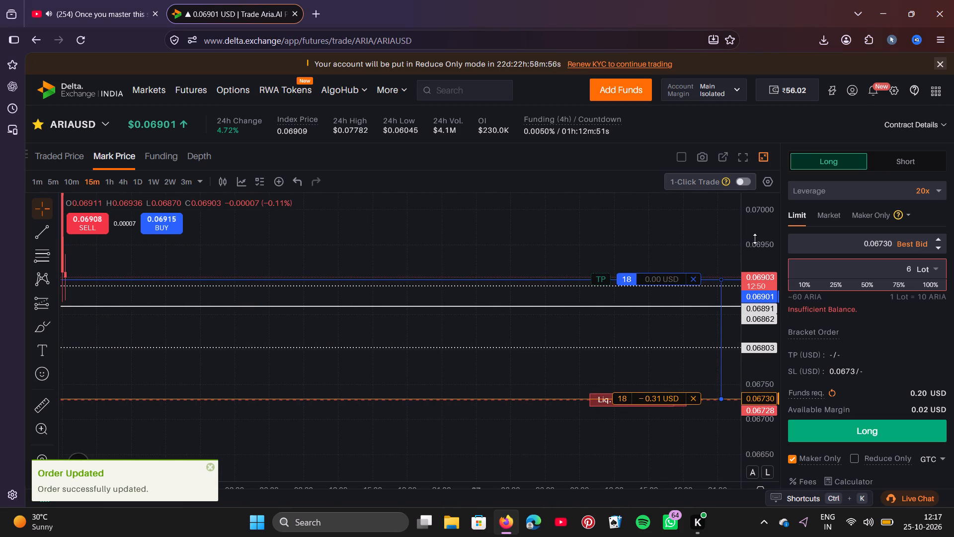
{"action": "left_click_drag", "start_coordinate": [755, 239], "coordinate": [768, 418]}
{"action": "scroll", "coordinate": [583, 414], "scroll_direction": "right", "scroll_amount": 2}
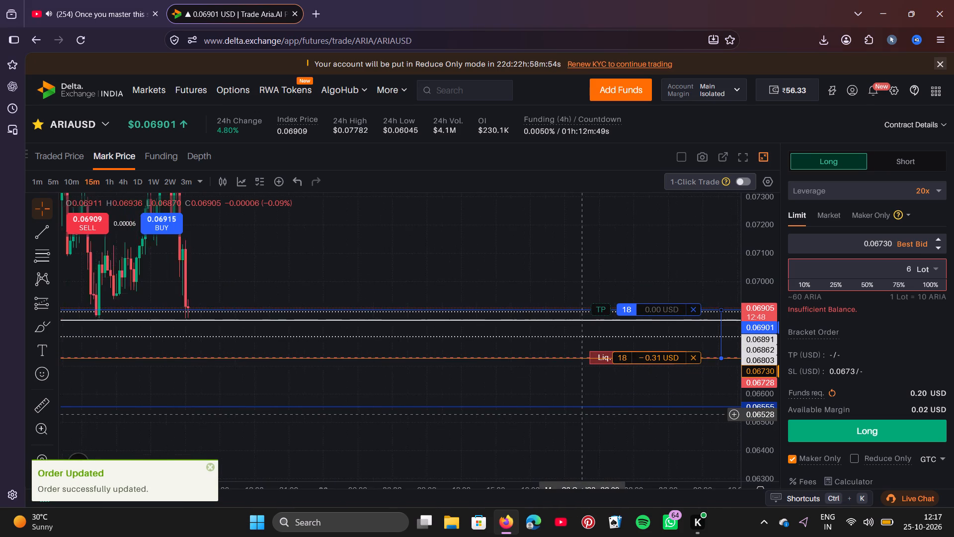
{"action": "scroll", "coordinate": [583, 414], "scroll_direction": "right", "scroll_amount": 1}
{"action": "left_click_drag", "start_coordinate": [599, 309], "coordinate": [592, 235]}
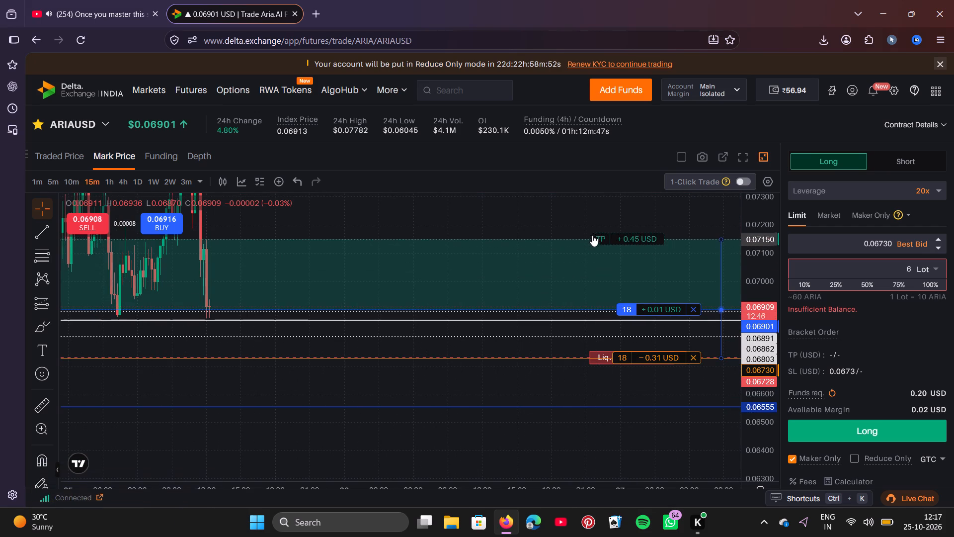
{"action": "left_click_drag", "start_coordinate": [592, 235], "coordinate": [587, 183]}
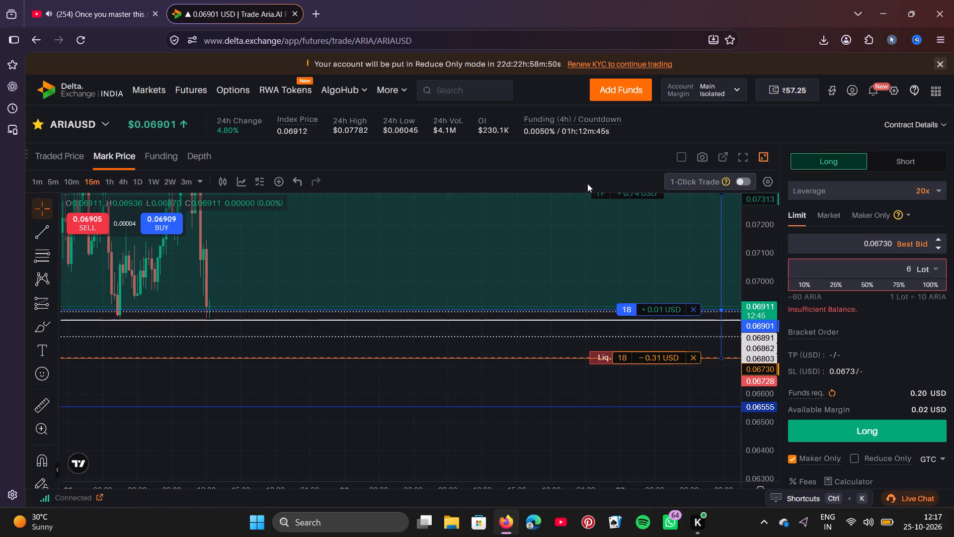
Raise the position's take profit to 0.07332, below the recent swing high.
{"action": "left_click_drag", "start_coordinate": [758, 246], "coordinate": [757, 350]}
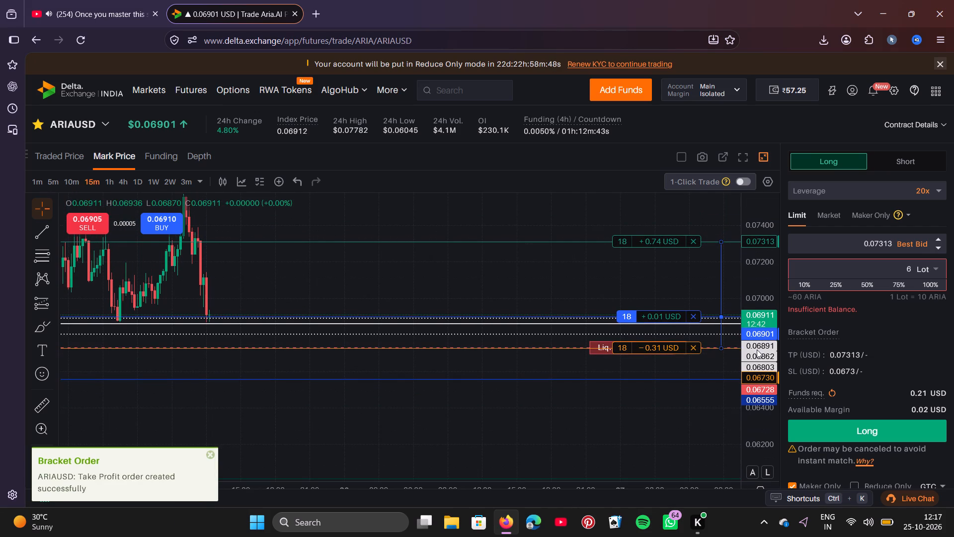
{"action": "scroll", "coordinate": [439, 433], "scroll_direction": "right", "scroll_amount": 3}
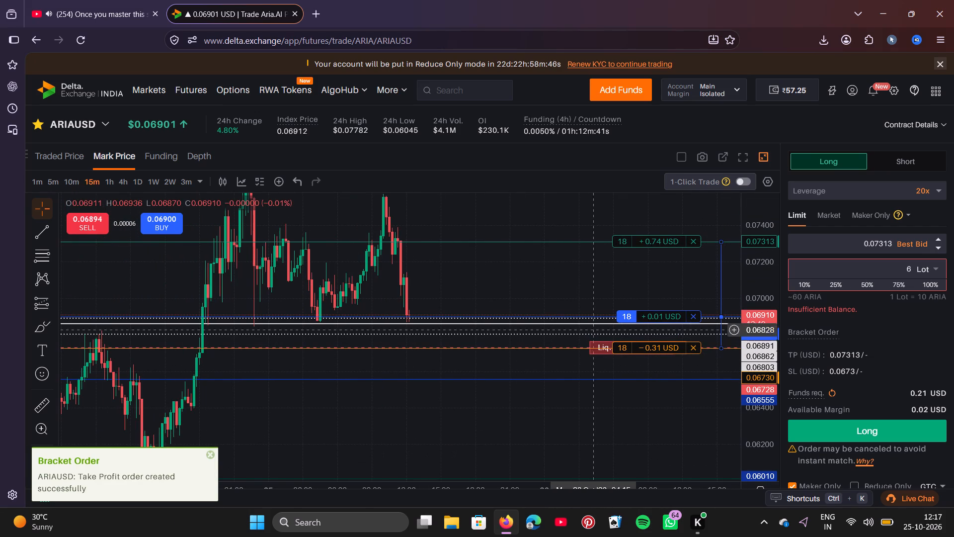
{"action": "left_click", "coordinate": [654, 239]}
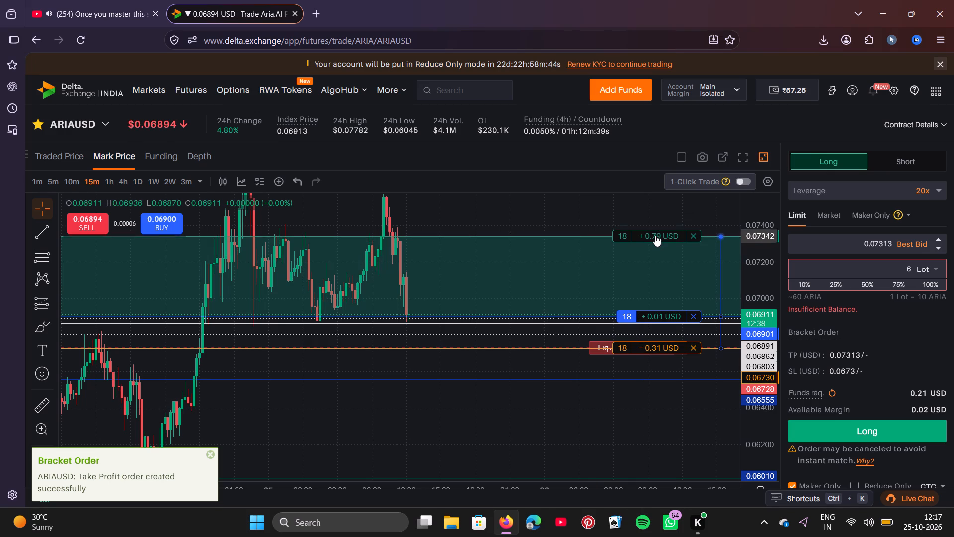
{"action": "right_click", "coordinate": [656, 238]}
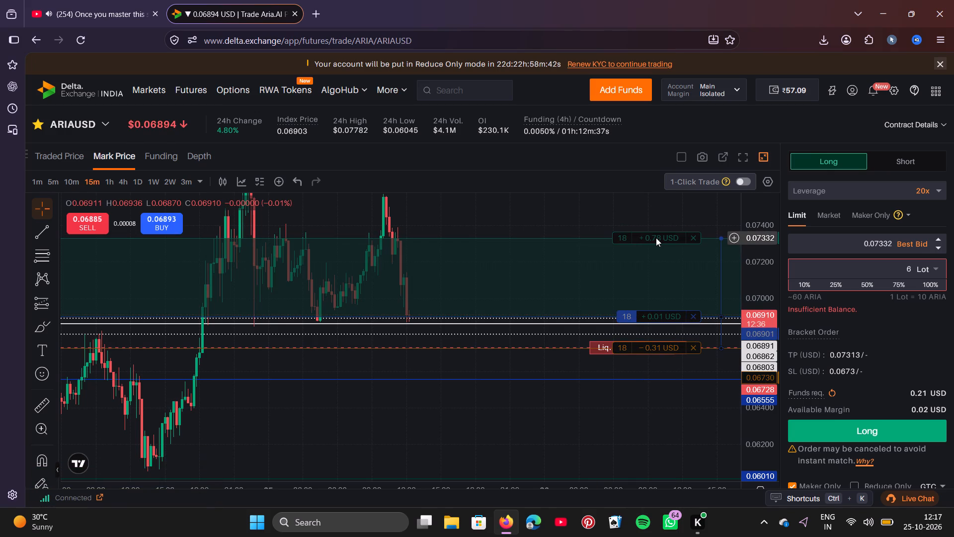
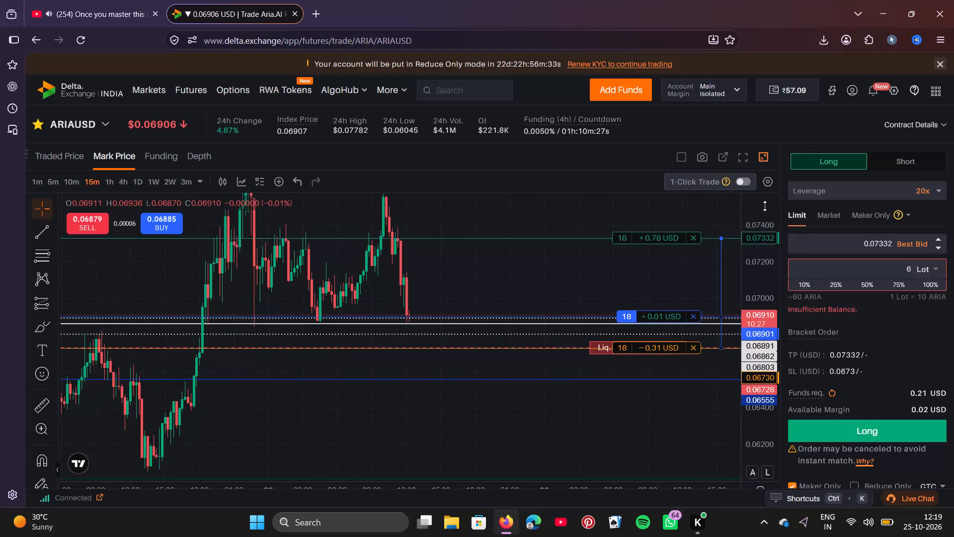
Raise the 18-lot ARIAUSD long position's take profit to 0.07569, level with the most recent swing high.
{"action": "left_click_drag", "start_coordinate": [765, 206], "coordinate": [763, 251]}
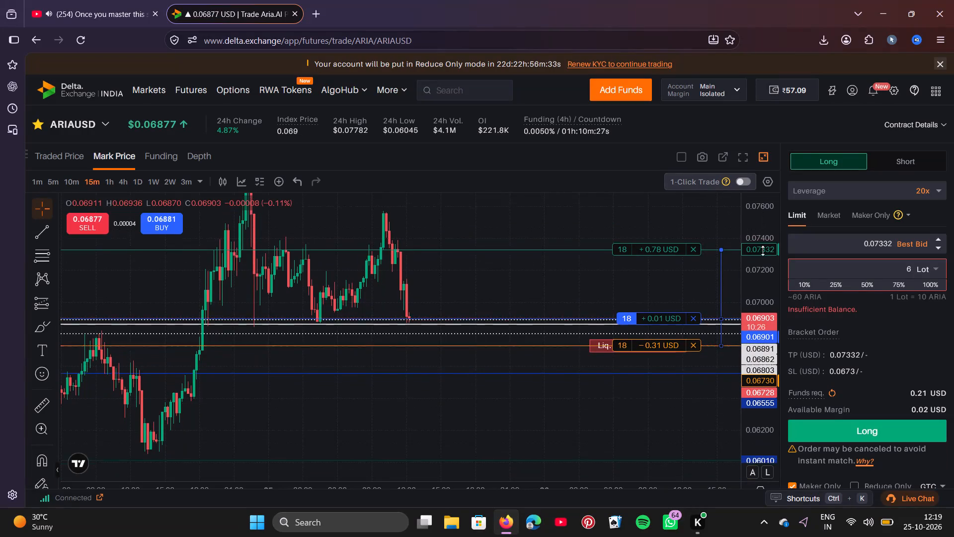
{"action": "left_click_drag", "start_coordinate": [763, 251], "coordinate": [770, 328]}
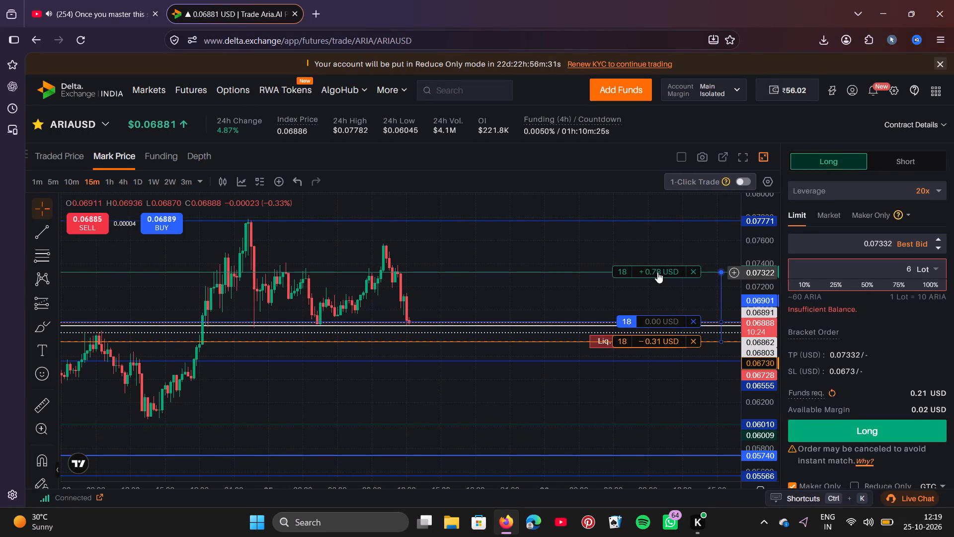
{"action": "left_click", "coordinate": [657, 272]}
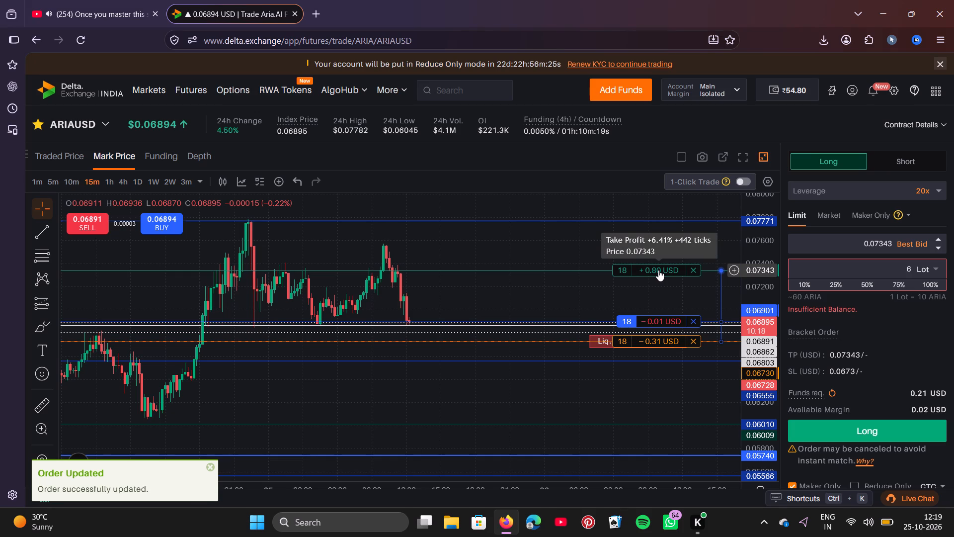
{"action": "left_click_drag", "start_coordinate": [658, 270], "coordinate": [666, 242]}
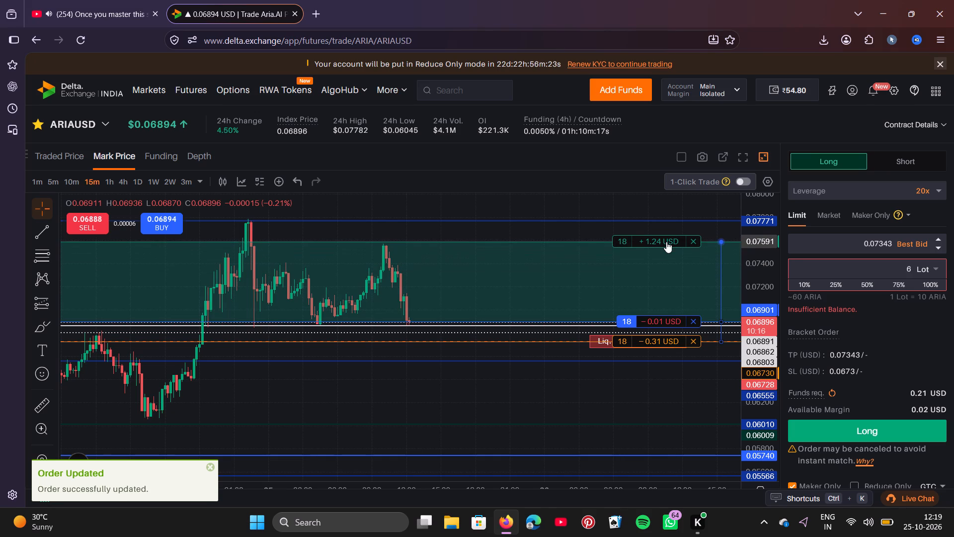
{"action": "left_click_drag", "start_coordinate": [666, 242], "coordinate": [668, 244]}
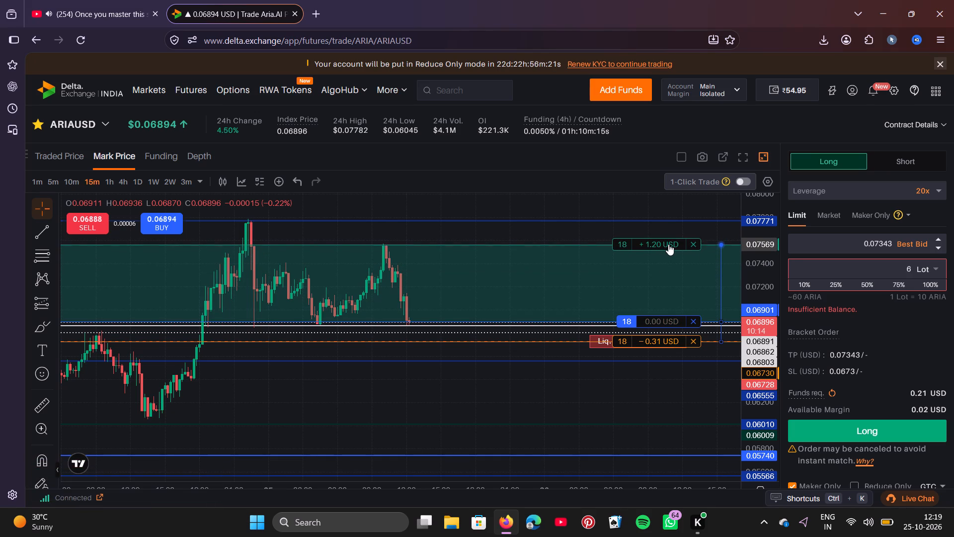
{"action": "left_click_drag", "start_coordinate": [668, 244], "coordinate": [669, 244]}
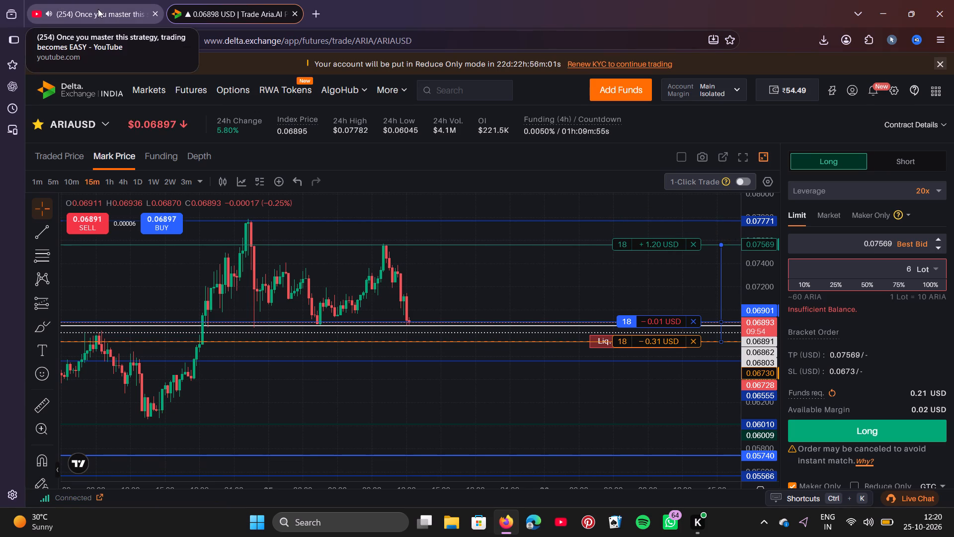
Close the YouTube trading strategy video and open the YouTube home page in a new browser tab.
{"action": "left_click", "coordinate": [157, 13]}
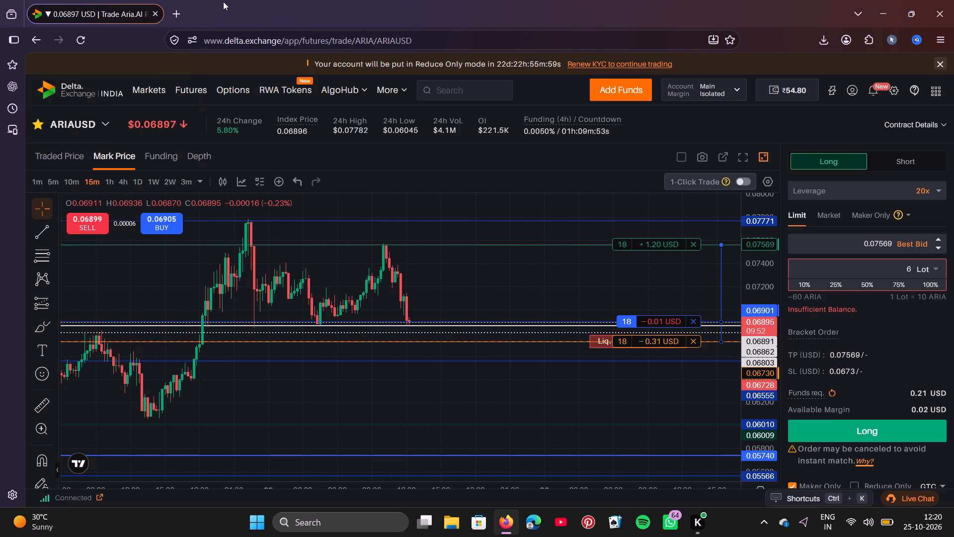
{"action": "left_click", "coordinate": [175, 11]}
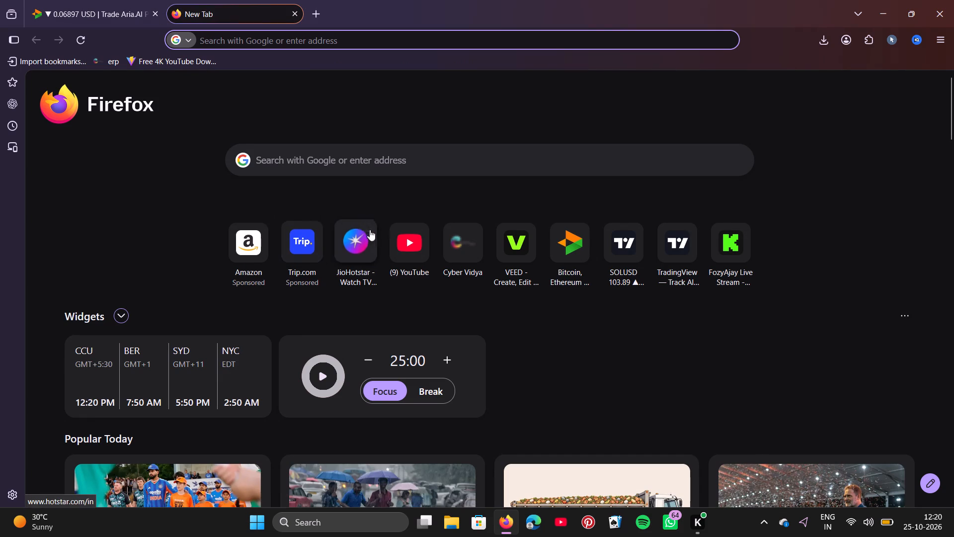
{"action": "left_click", "coordinate": [409, 245]}
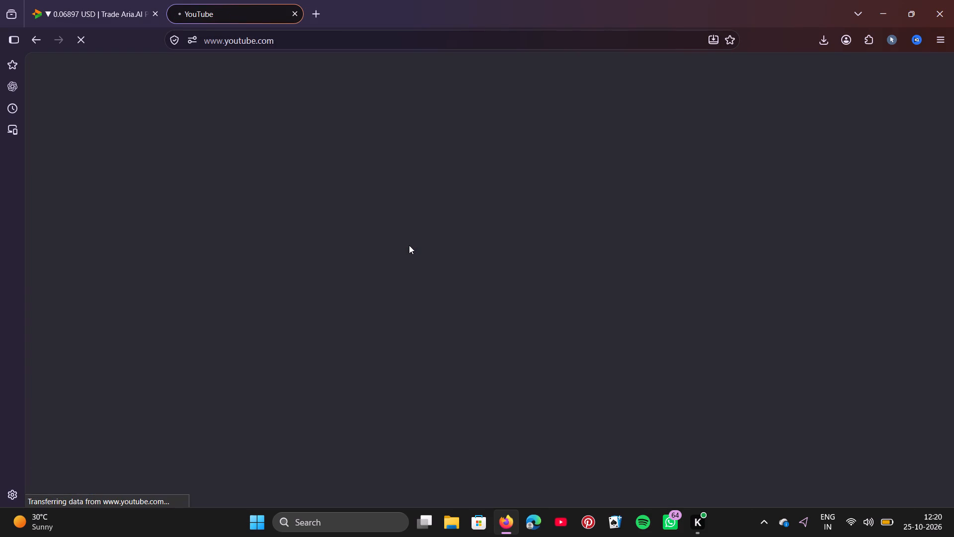
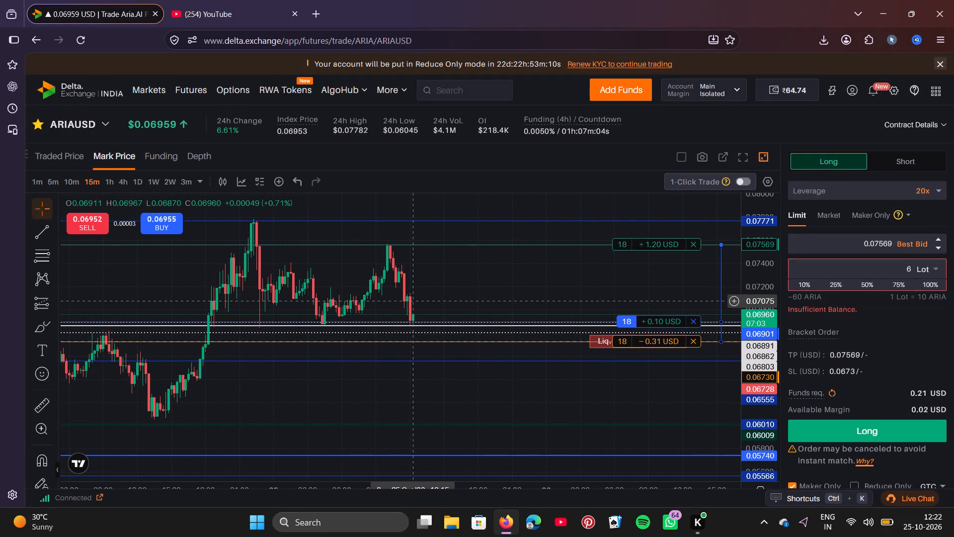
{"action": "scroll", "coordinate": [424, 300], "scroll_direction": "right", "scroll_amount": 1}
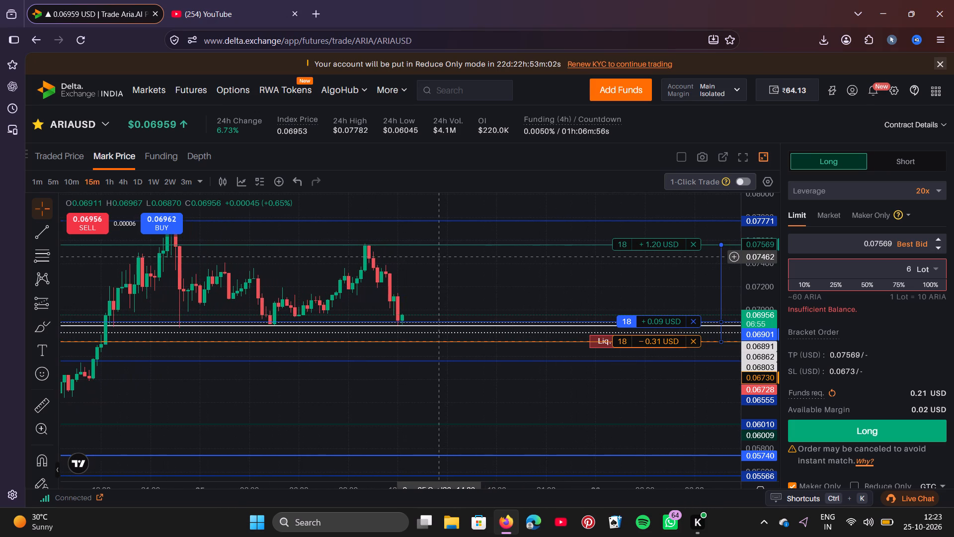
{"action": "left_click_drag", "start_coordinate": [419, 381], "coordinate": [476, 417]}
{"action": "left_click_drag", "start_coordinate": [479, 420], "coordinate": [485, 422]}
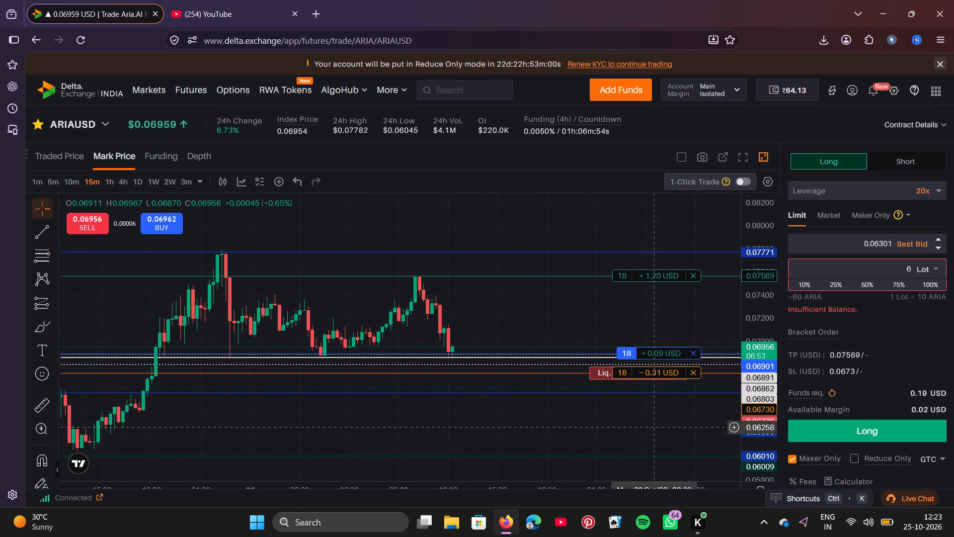
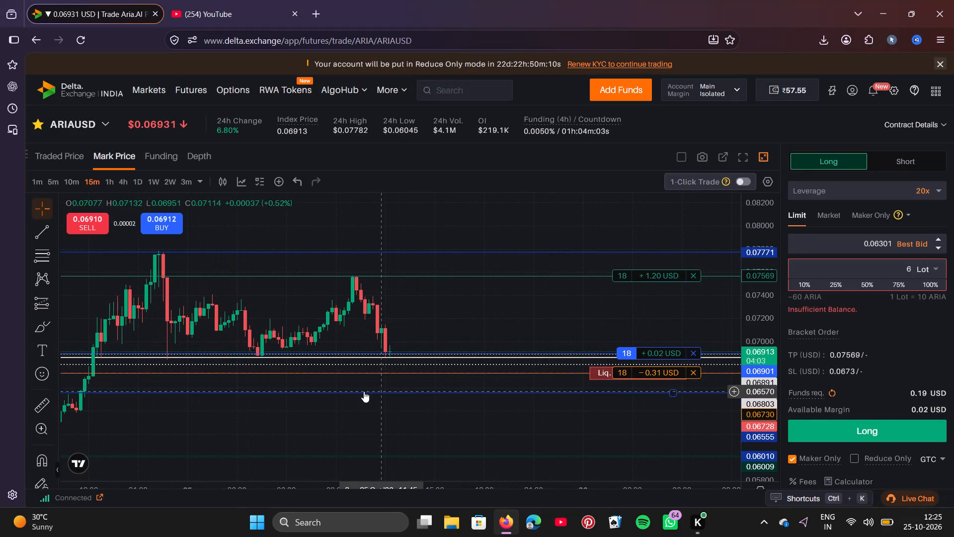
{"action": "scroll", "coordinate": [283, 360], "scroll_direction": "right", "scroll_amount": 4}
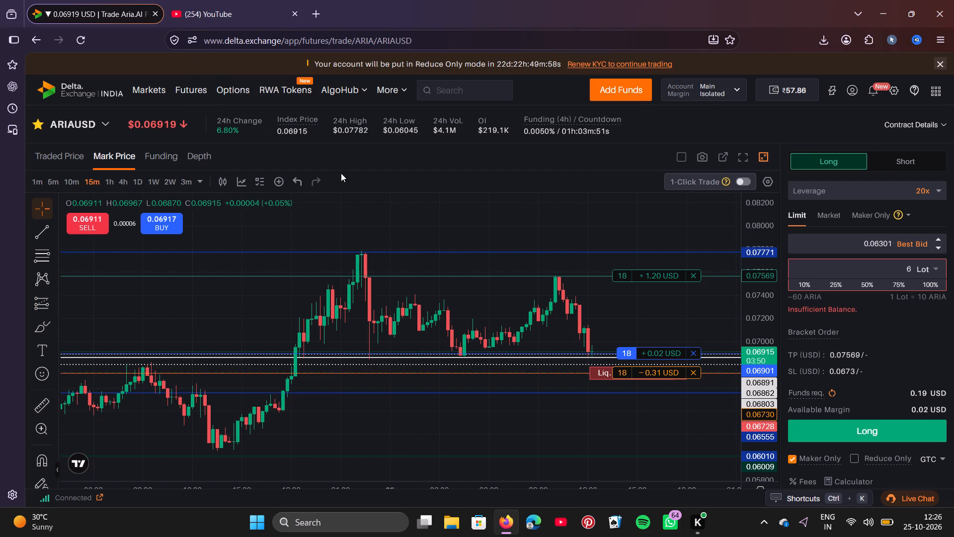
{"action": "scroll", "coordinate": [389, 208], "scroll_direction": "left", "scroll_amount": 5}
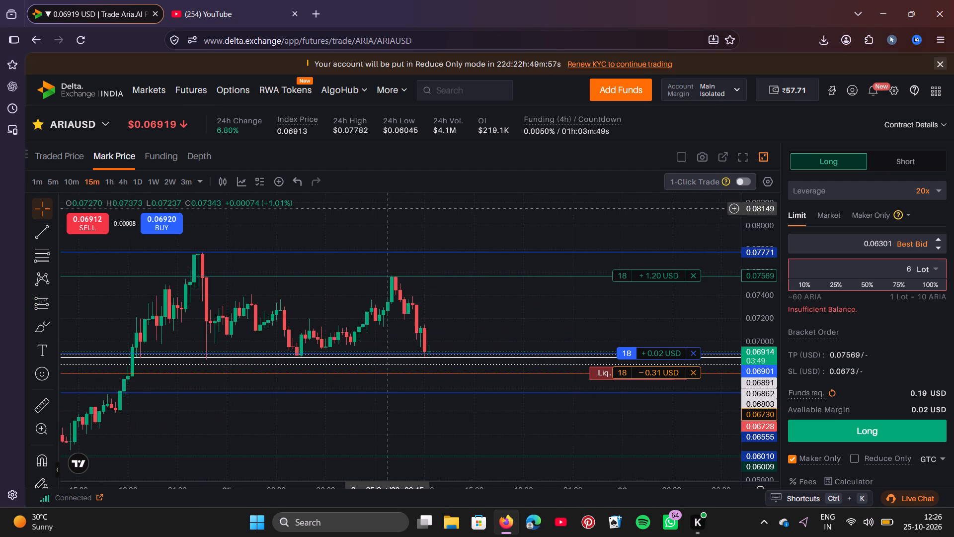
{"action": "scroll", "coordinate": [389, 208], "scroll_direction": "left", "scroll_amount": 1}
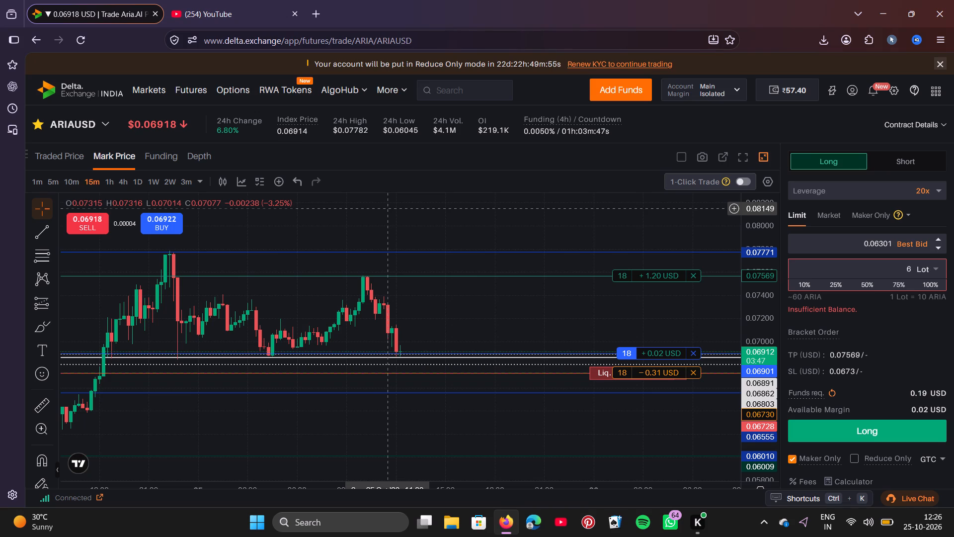
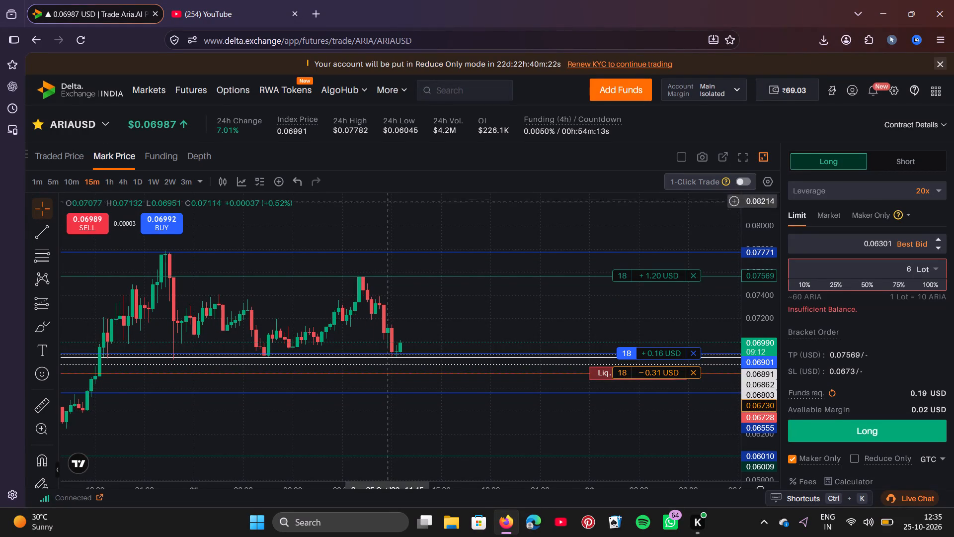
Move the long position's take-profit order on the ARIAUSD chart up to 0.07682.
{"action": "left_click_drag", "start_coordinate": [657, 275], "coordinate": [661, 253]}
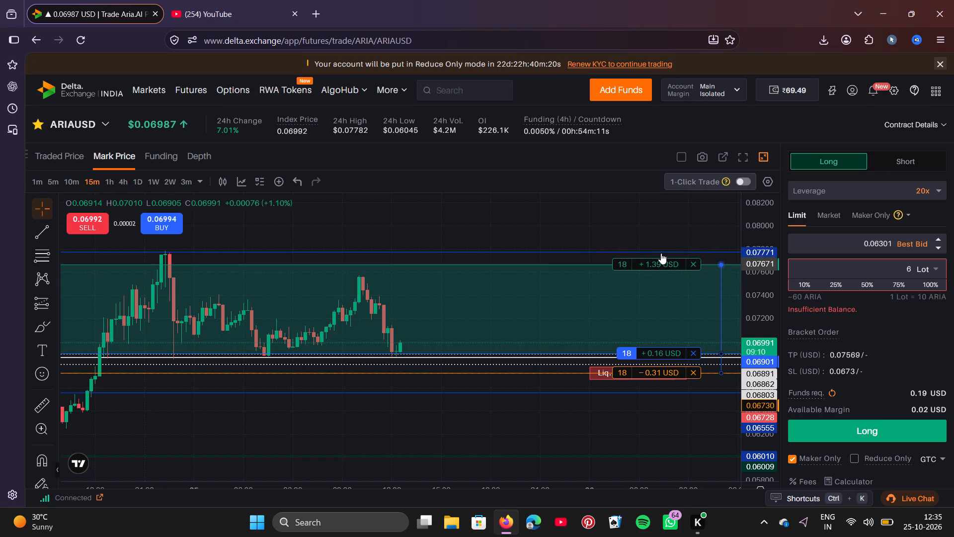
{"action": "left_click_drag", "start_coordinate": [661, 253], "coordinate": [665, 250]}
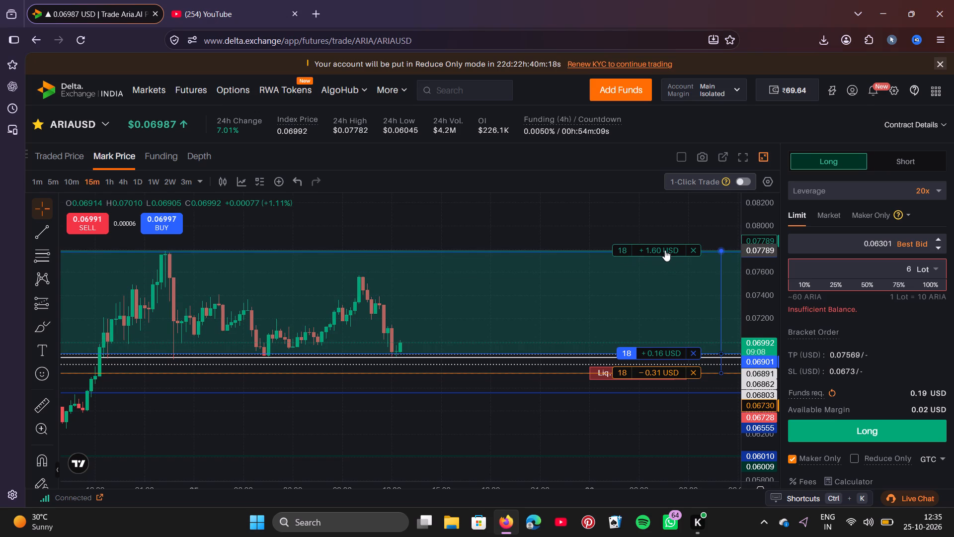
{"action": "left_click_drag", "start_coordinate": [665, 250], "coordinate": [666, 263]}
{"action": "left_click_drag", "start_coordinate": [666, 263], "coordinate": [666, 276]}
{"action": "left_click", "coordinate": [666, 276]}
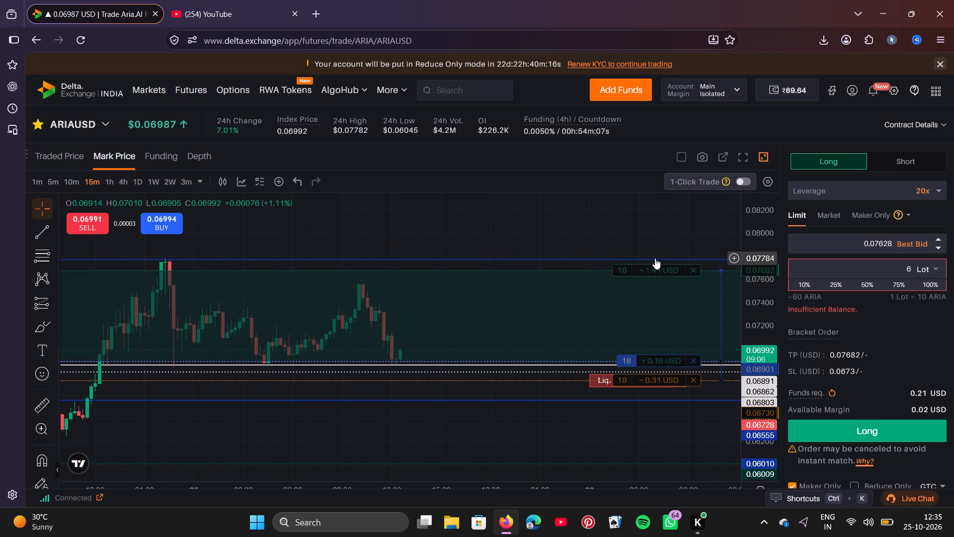
Lower the position's take-profit order on the chart to 0.07440.
{"action": "left_click_drag", "start_coordinate": [657, 268], "coordinate": [655, 289]}
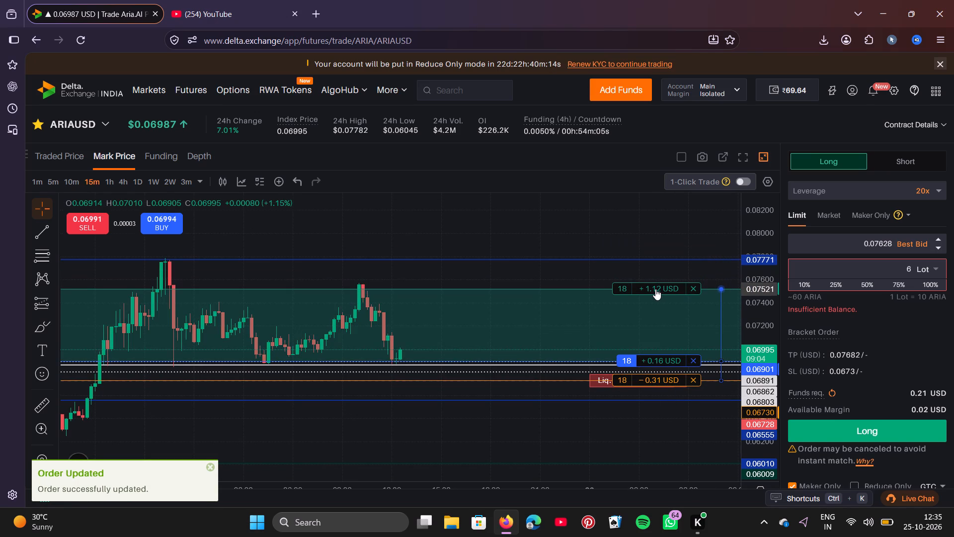
{"action": "left_click_drag", "start_coordinate": [655, 289], "coordinate": [655, 294]}
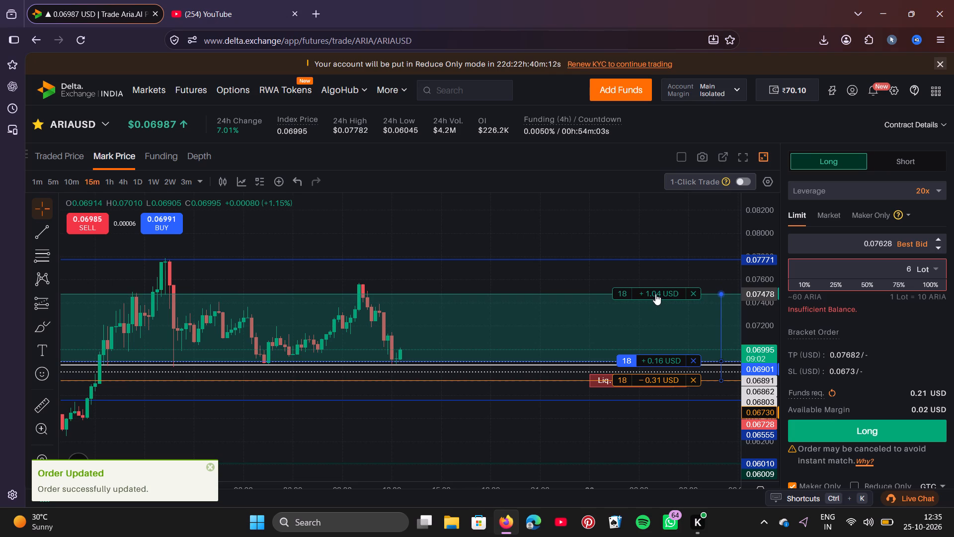
{"action": "left_click_drag", "start_coordinate": [655, 294], "coordinate": [655, 290]}
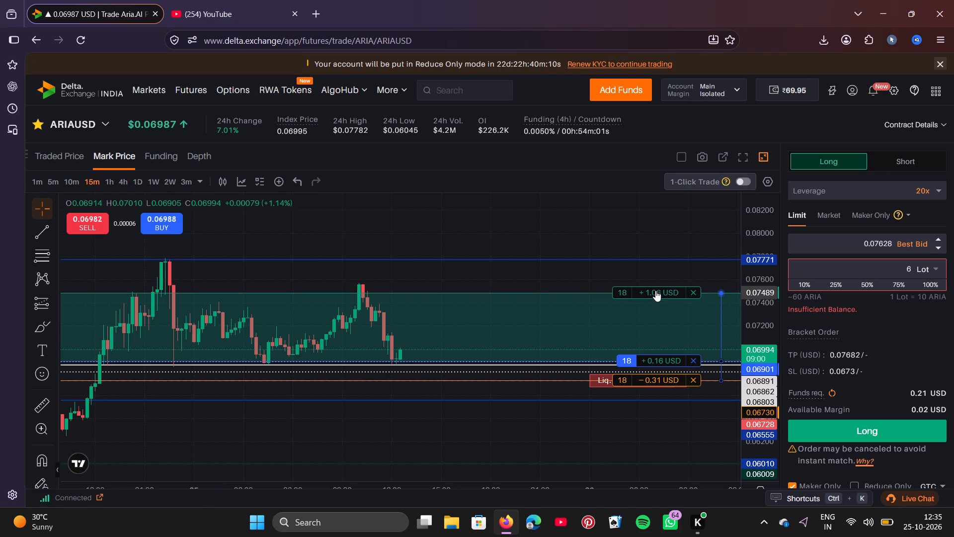
{"action": "left_click_drag", "start_coordinate": [655, 290], "coordinate": [655, 293]}
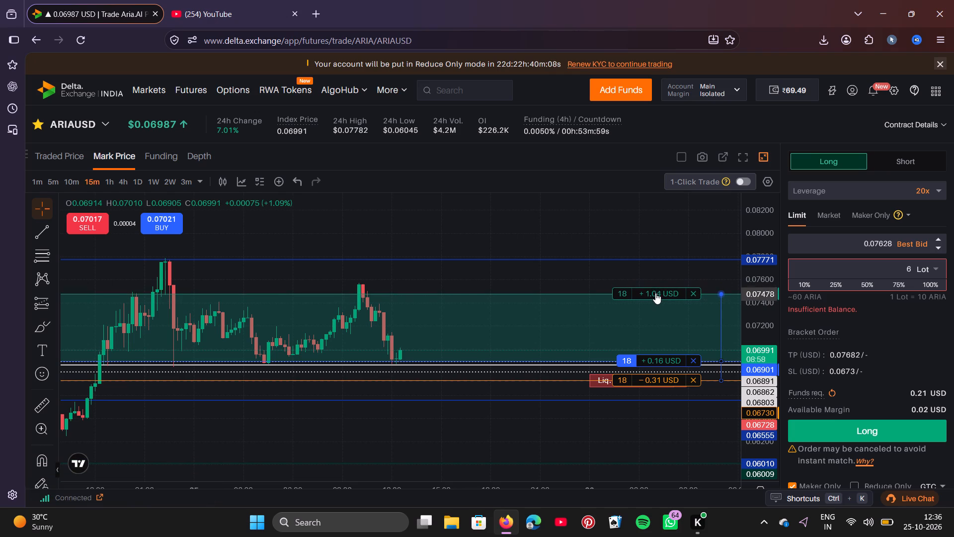
{"action": "left_click_drag", "start_coordinate": [655, 293], "coordinate": [656, 299]}
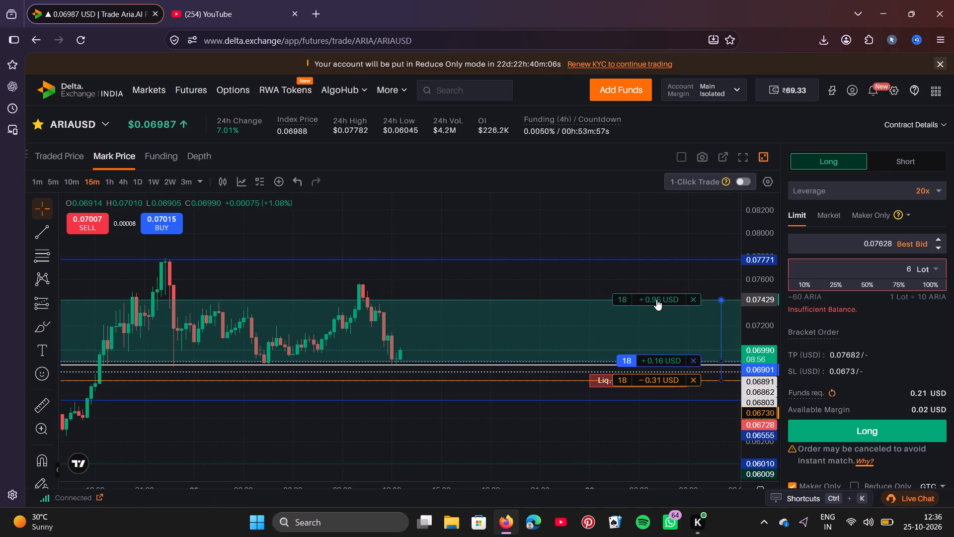
{"action": "left_click_drag", "start_coordinate": [656, 299], "coordinate": [656, 298]}
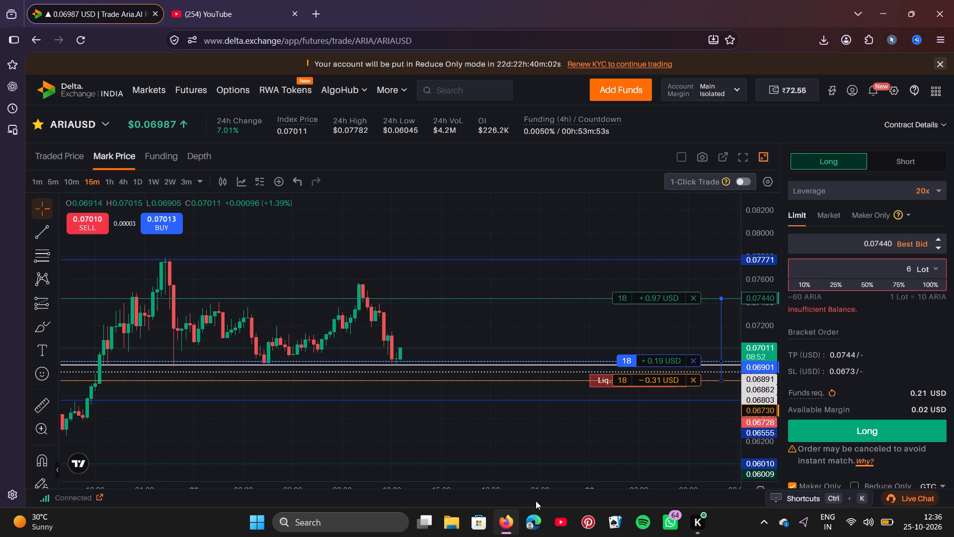
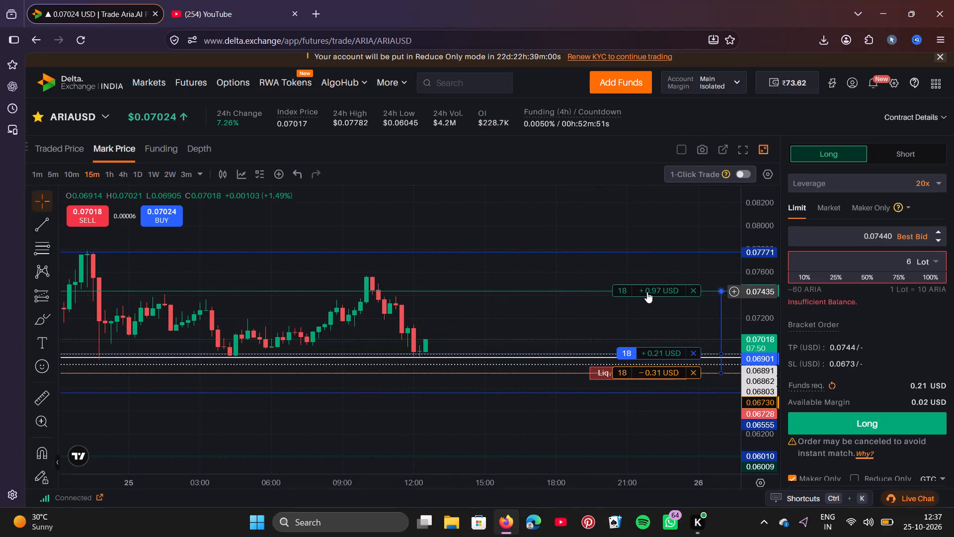
Raise the long position's take-profit order on the ARIAUSD chart to 0.07575.
{"action": "left_click_drag", "start_coordinate": [647, 292], "coordinate": [651, 276]}
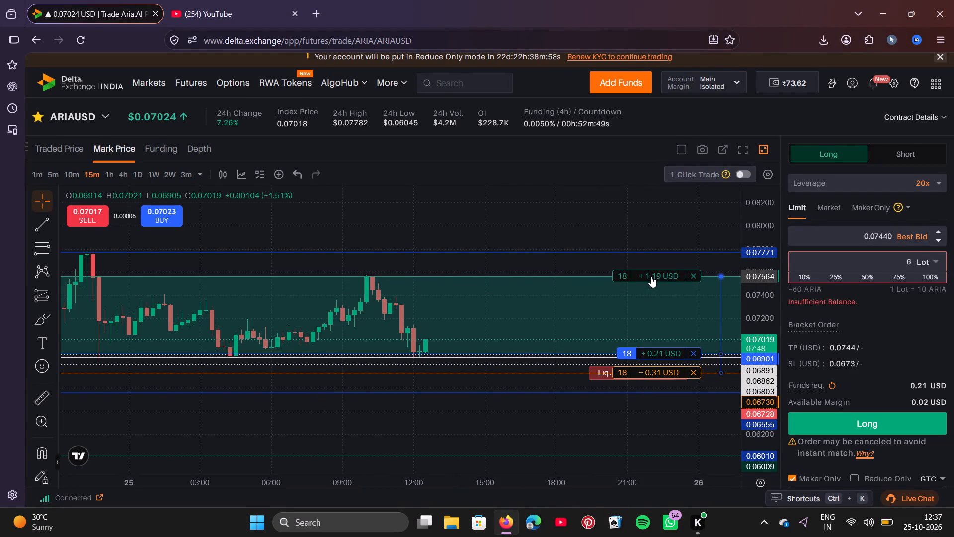
{"action": "left_click_drag", "start_coordinate": [651, 276], "coordinate": [652, 278]}
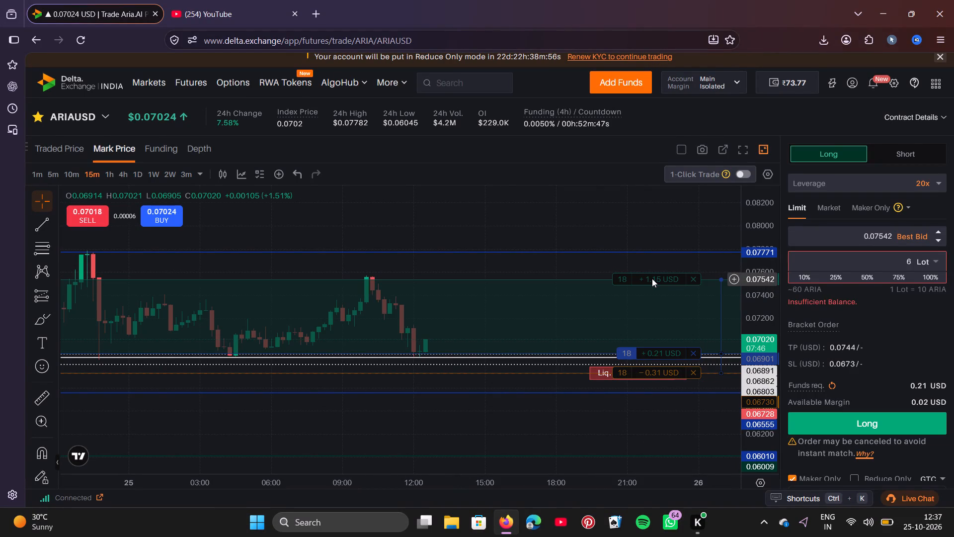
{"action": "left_click", "coordinate": [652, 278]}
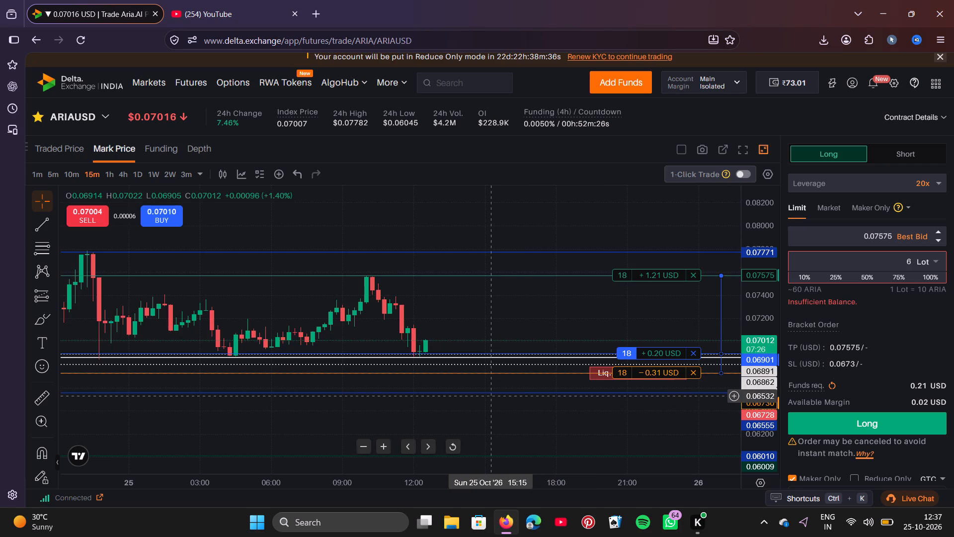
Examine the earlier 15-minute ARIAUSD price action from 25 October back through 24 October against the order levels.
{"action": "scroll", "coordinate": [490, 396], "scroll_direction": "right", "scroll_amount": 4}
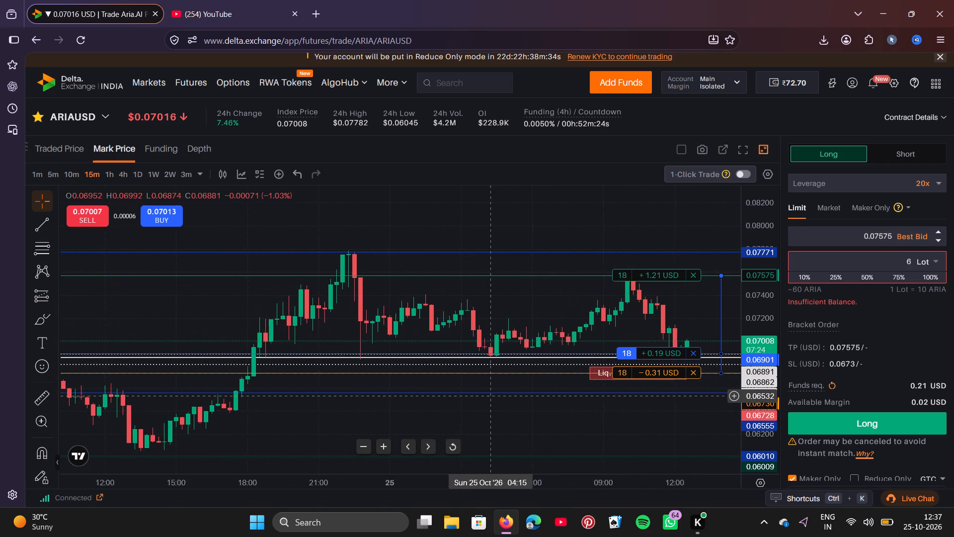
{"action": "scroll", "coordinate": [490, 396], "scroll_direction": "right", "scroll_amount": 6}
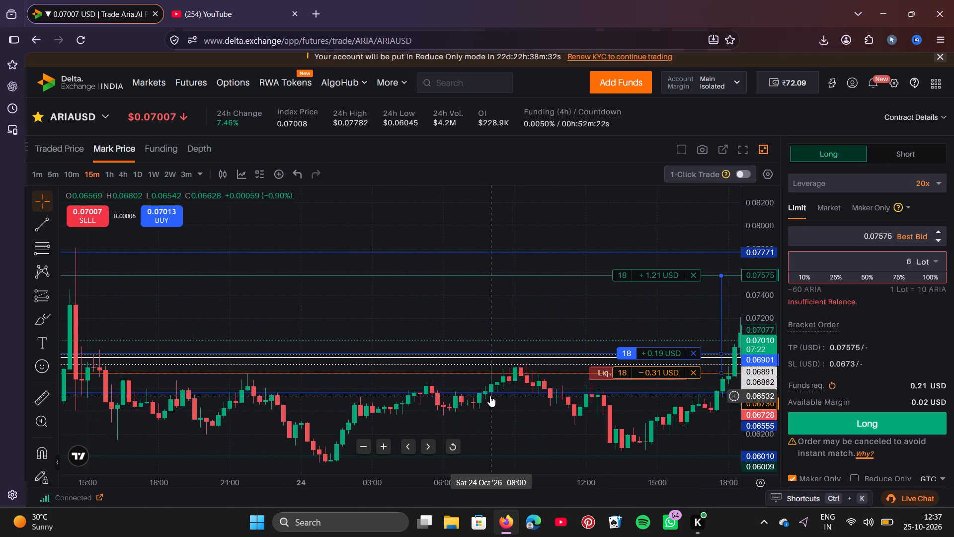
{"action": "scroll", "coordinate": [490, 396], "scroll_direction": "right", "scroll_amount": 1}
{"action": "scroll", "coordinate": [490, 396], "scroll_direction": "left", "scroll_amount": 1}
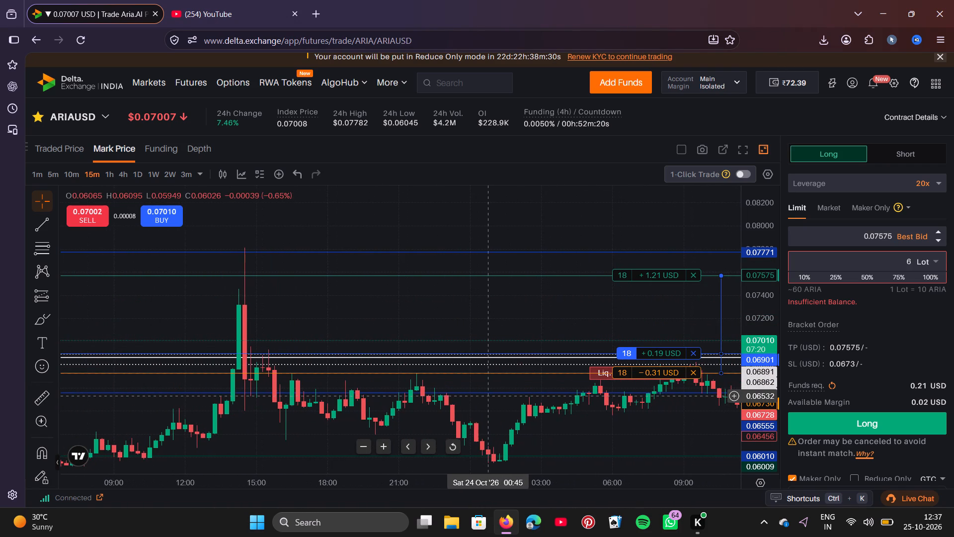
{"action": "scroll", "coordinate": [490, 396], "scroll_direction": "left", "scroll_amount": 1}
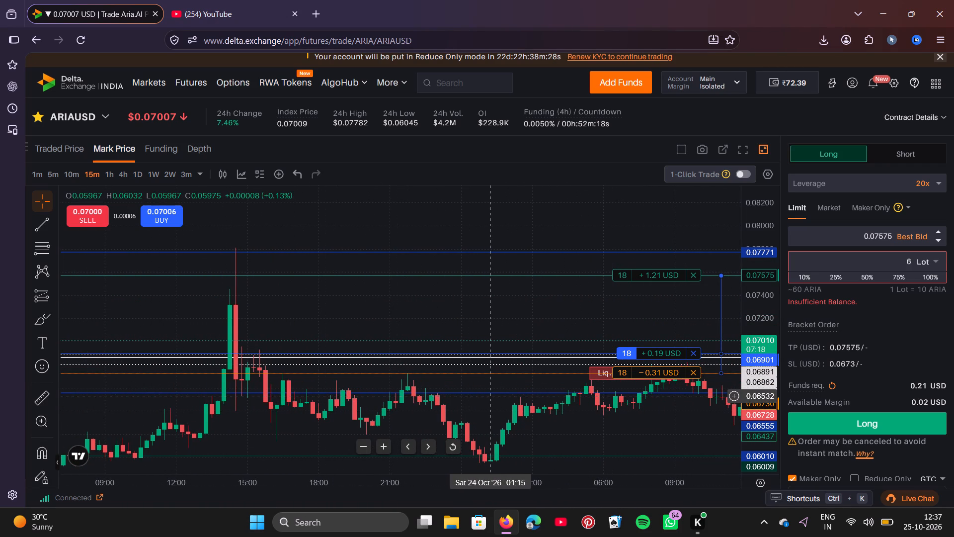
{"action": "scroll", "coordinate": [571, 394], "scroll_direction": "left", "scroll_amount": 2}
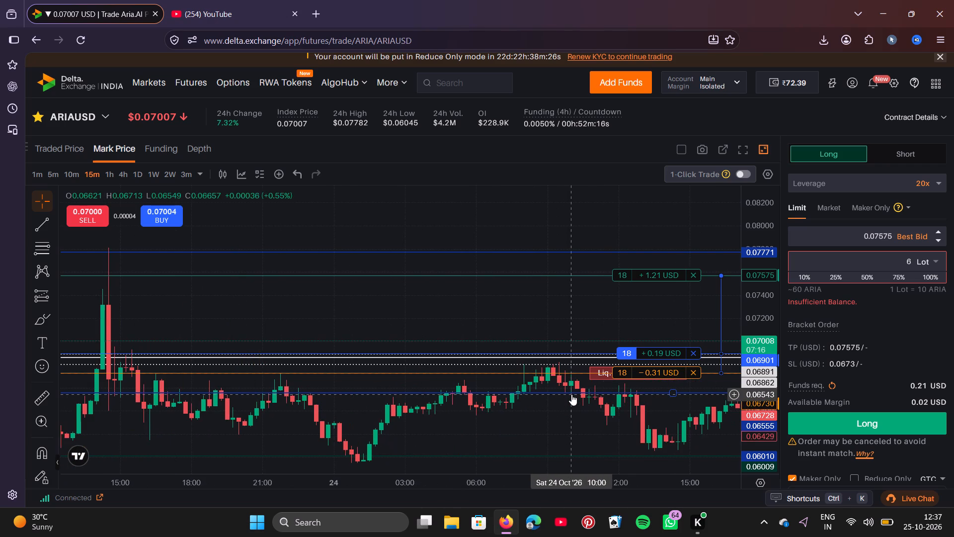
{"action": "scroll", "coordinate": [571, 394], "scroll_direction": "left", "scroll_amount": 6}
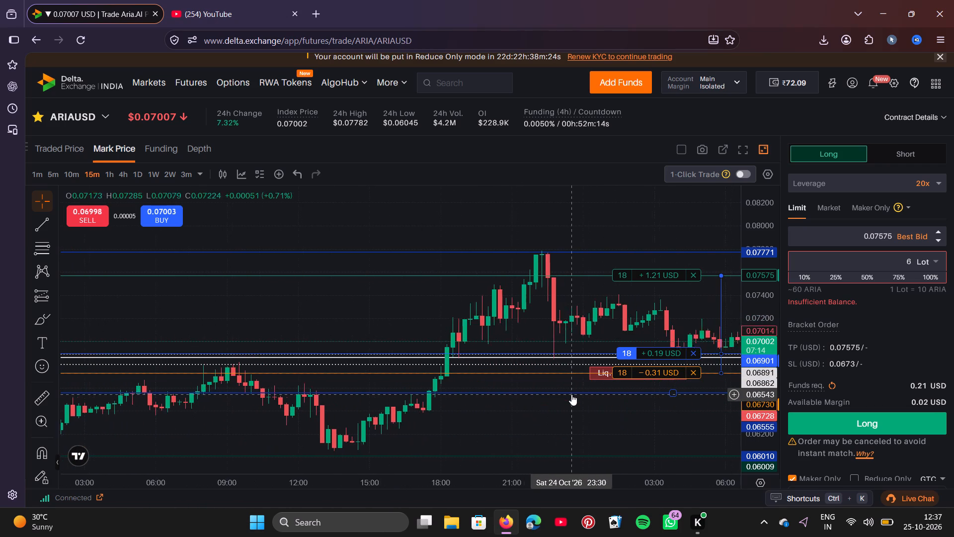
{"action": "scroll", "coordinate": [571, 394], "scroll_direction": "left", "scroll_amount": 1}
{"action": "scroll", "coordinate": [571, 394], "scroll_direction": "right", "scroll_amount": 3}
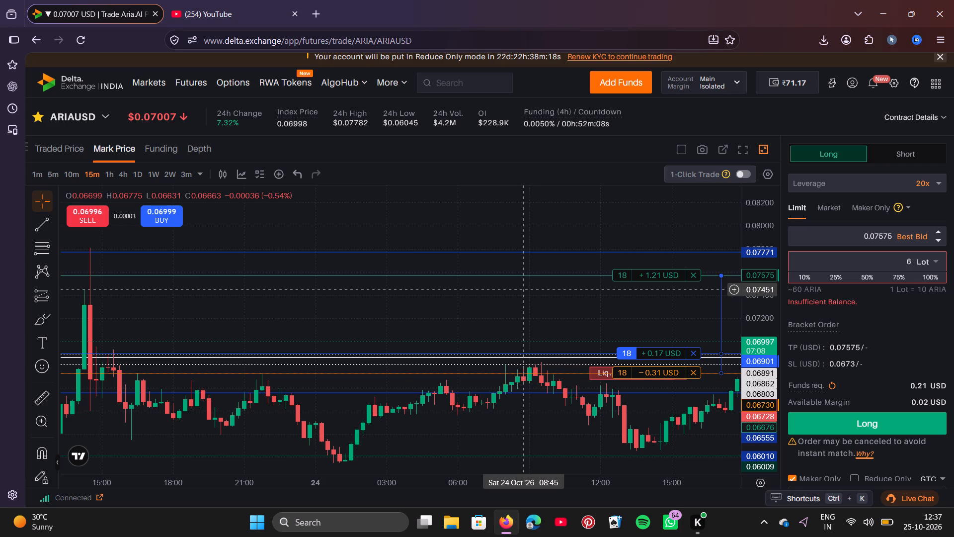
Add a horizontal line to the ARIAUSD chart at 0.07451 and return to the latest candles.
{"action": "key", "text": "alt+h"}
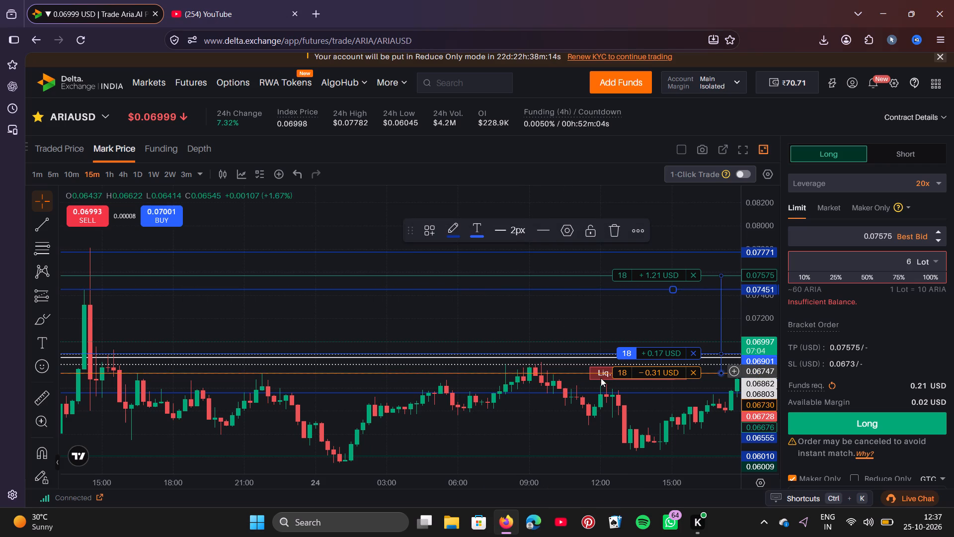
{"action": "scroll", "coordinate": [601, 378], "scroll_direction": "left", "scroll_amount": 7}
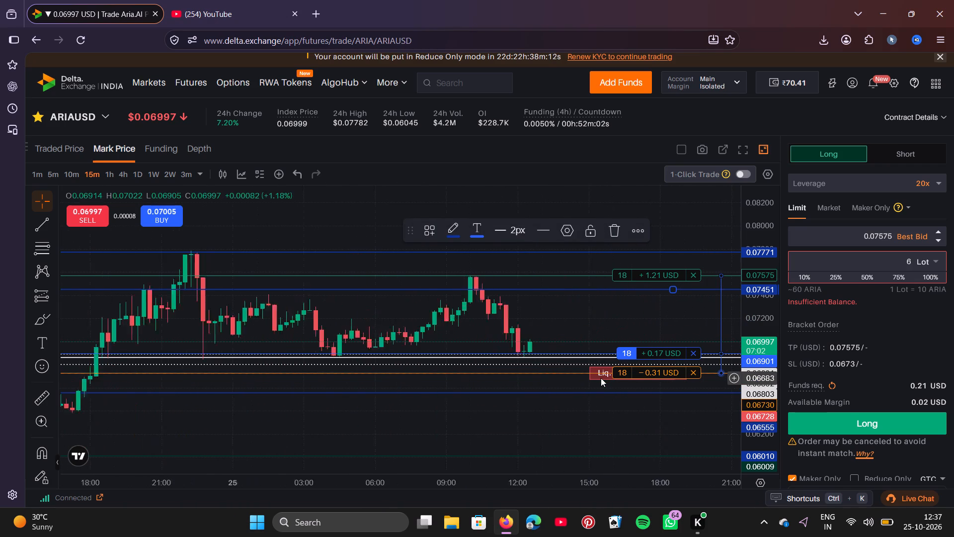
{"action": "scroll", "coordinate": [601, 378], "scroll_direction": "left", "scroll_amount": 3}
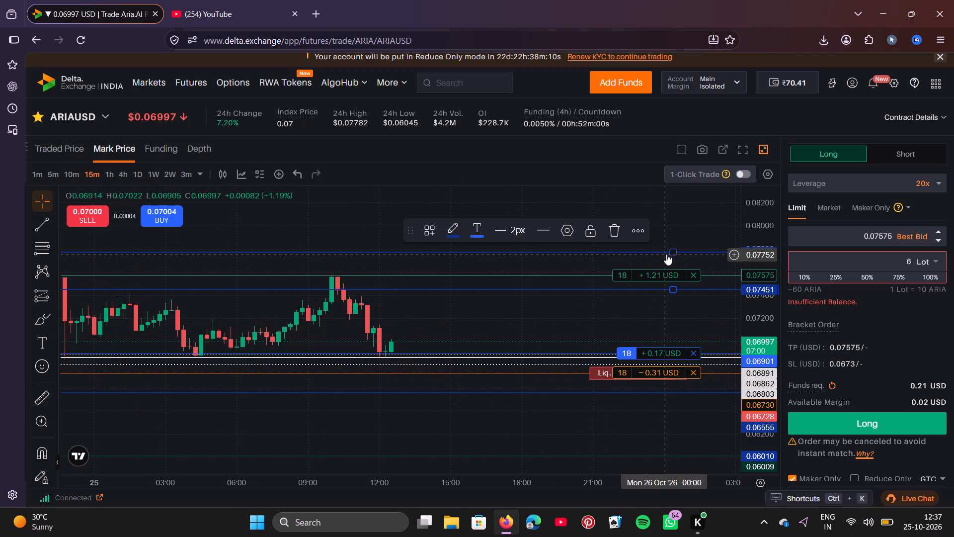
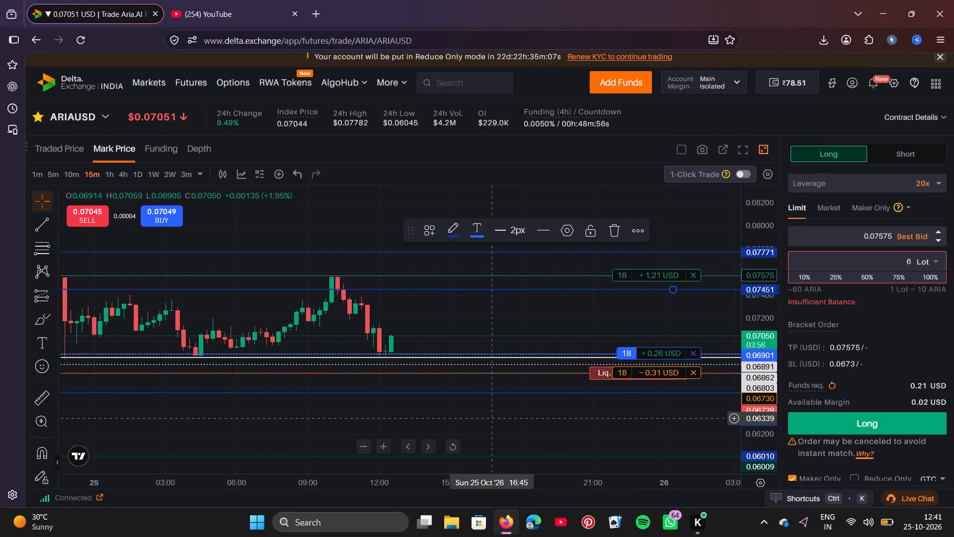
Examine the latest 15-minute ARIAUSD candles of 25 October against the marked levels and the long position's stop-loss and take-profit orders.
{"action": "scroll", "coordinate": [493, 418], "scroll_direction": "left", "scroll_amount": 2}
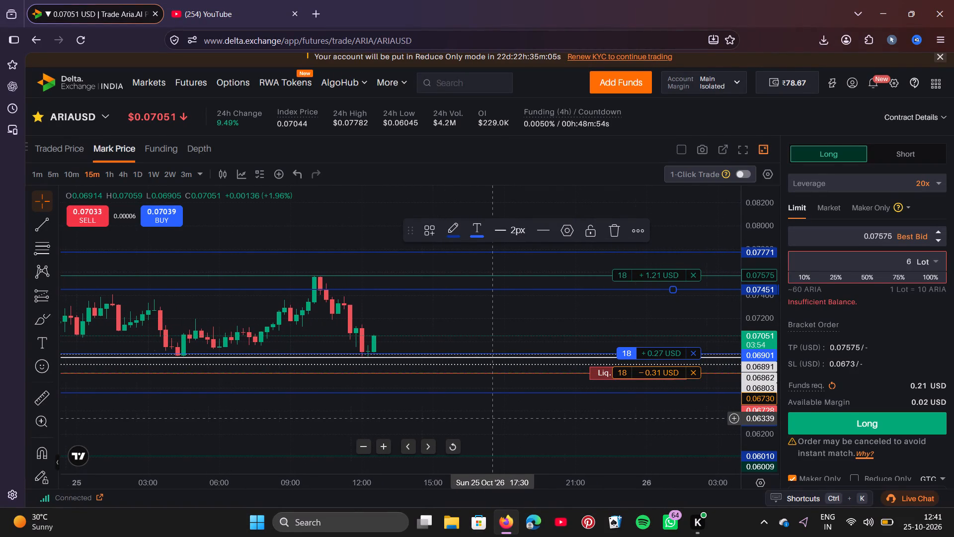
{"action": "scroll", "coordinate": [493, 418], "scroll_direction": "left", "scroll_amount": 1}
{"action": "scroll", "coordinate": [493, 418], "scroll_direction": "right", "scroll_amount": 1}
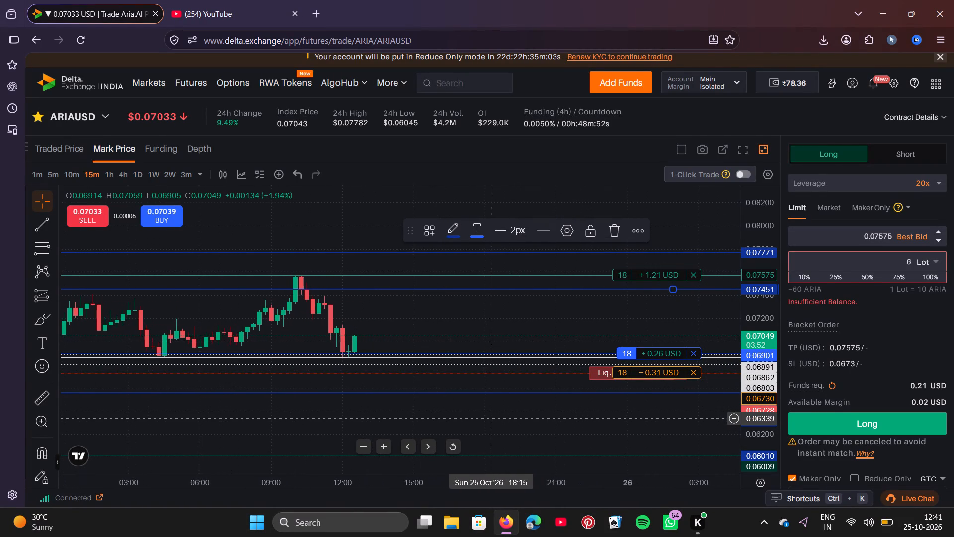
{"action": "scroll", "coordinate": [493, 418], "scroll_direction": "right", "scroll_amount": 2}
{"action": "scroll", "coordinate": [493, 418], "scroll_direction": "down", "scroll_amount": 1}
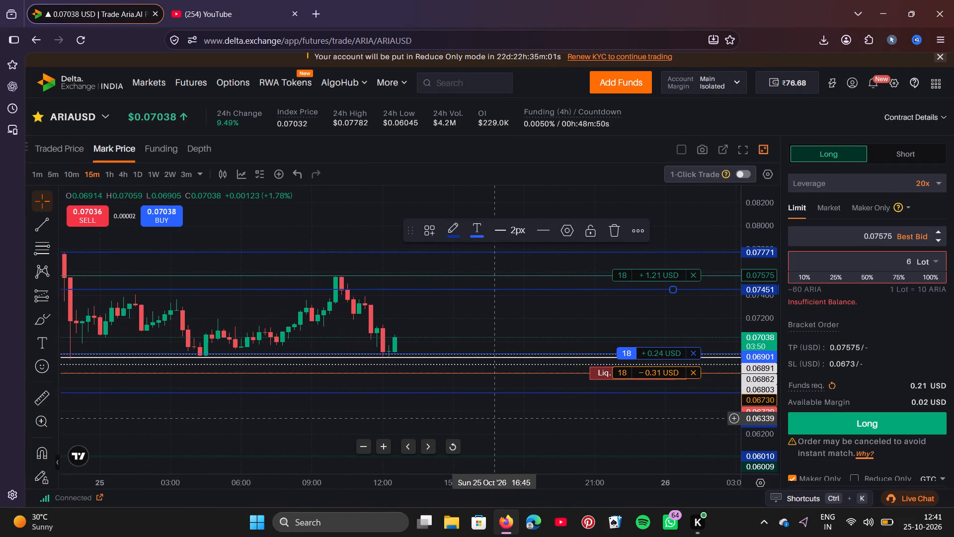
{"action": "scroll", "coordinate": [493, 418], "scroll_direction": "down", "scroll_amount": 1}
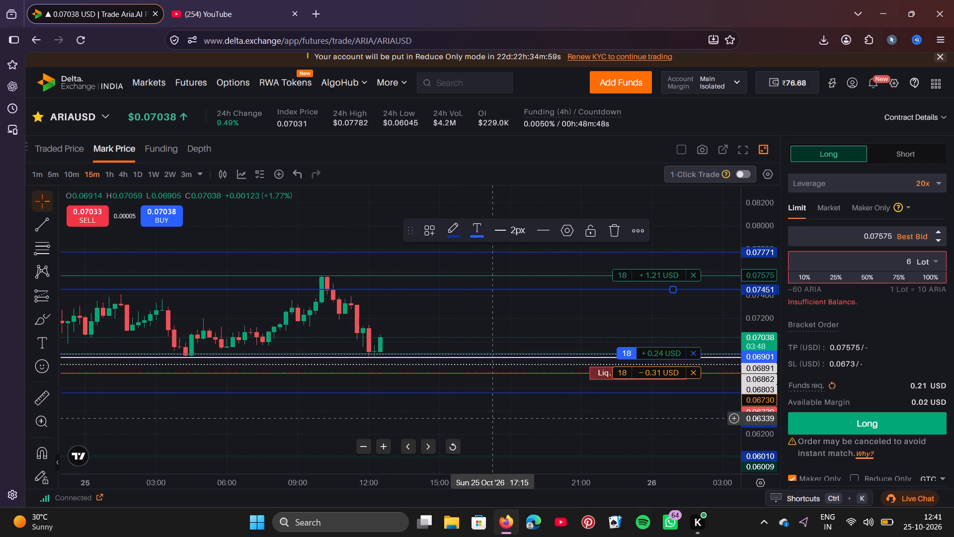
{"action": "scroll", "coordinate": [493, 418], "scroll_direction": "down", "scroll_amount": 2}
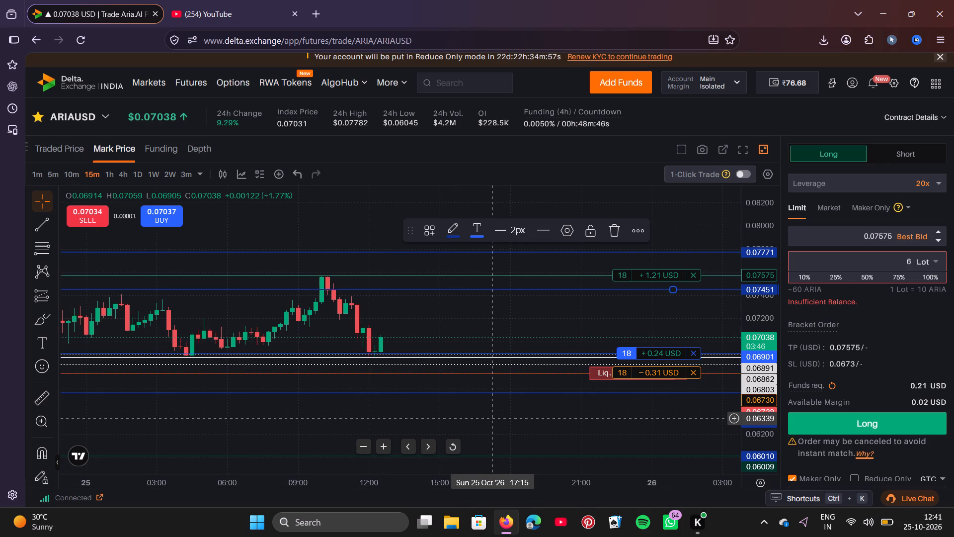
{"action": "scroll", "coordinate": [493, 418], "scroll_direction": "down", "scroll_amount": 1}
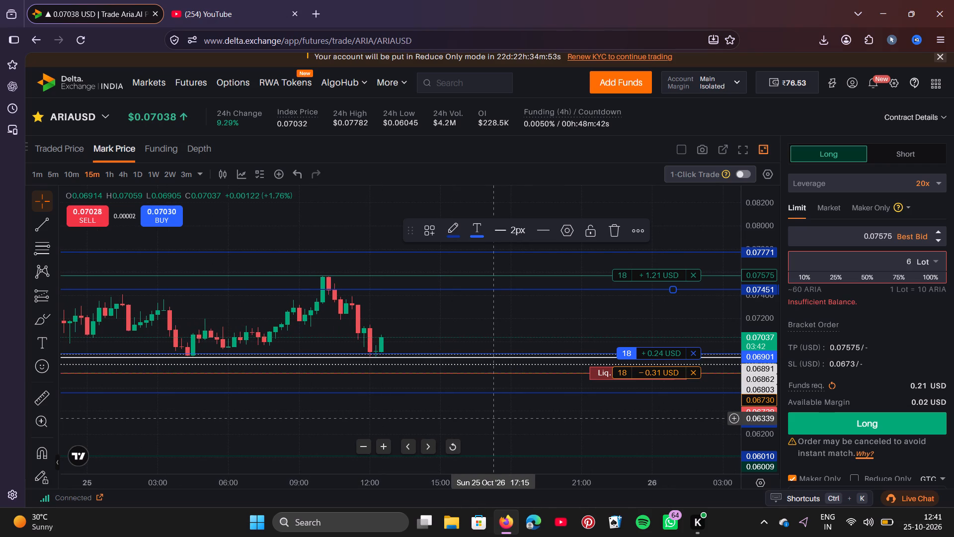
{"action": "scroll", "coordinate": [493, 418], "scroll_direction": "down", "scroll_amount": 1}
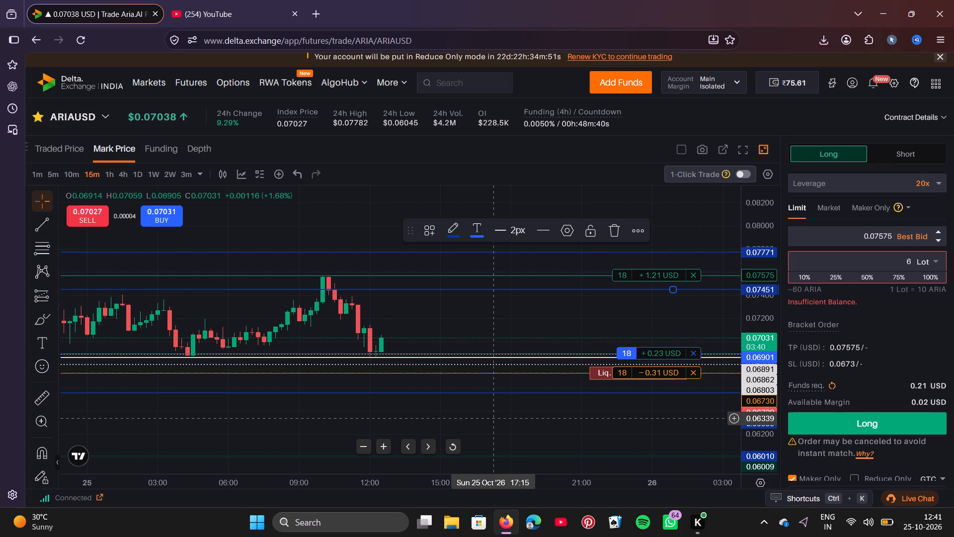
{"action": "scroll", "coordinate": [493, 418], "scroll_direction": "down", "scroll_amount": 1}
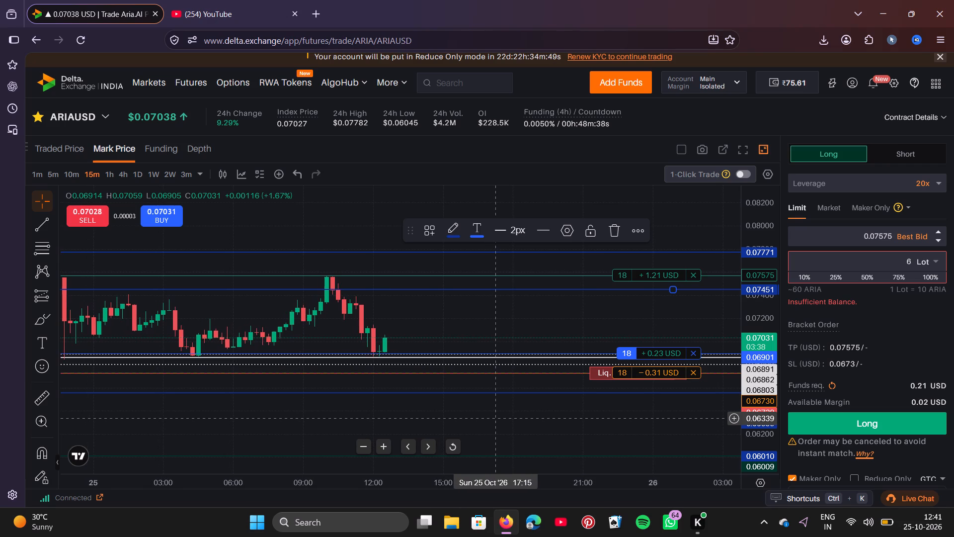
{"action": "scroll", "coordinate": [493, 418], "scroll_direction": "down", "scroll_amount": 3}
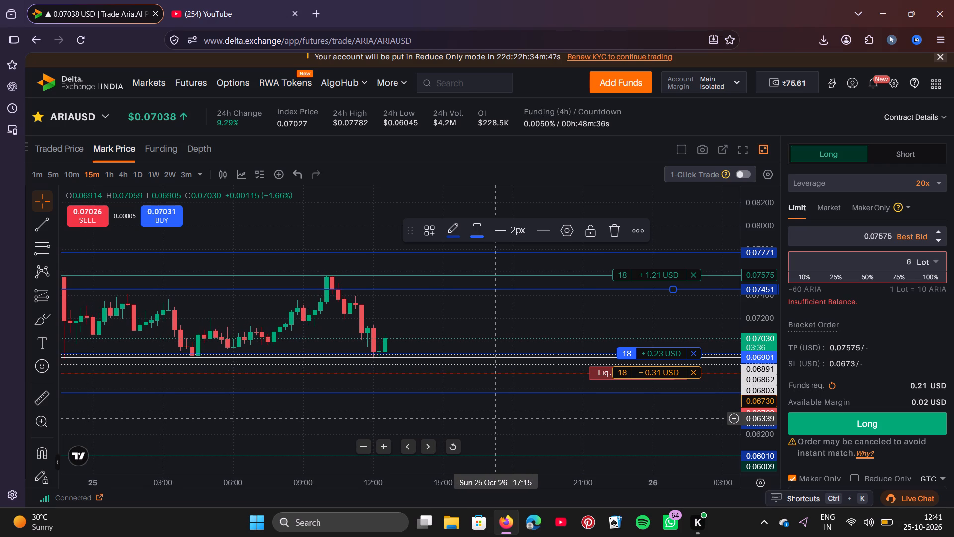
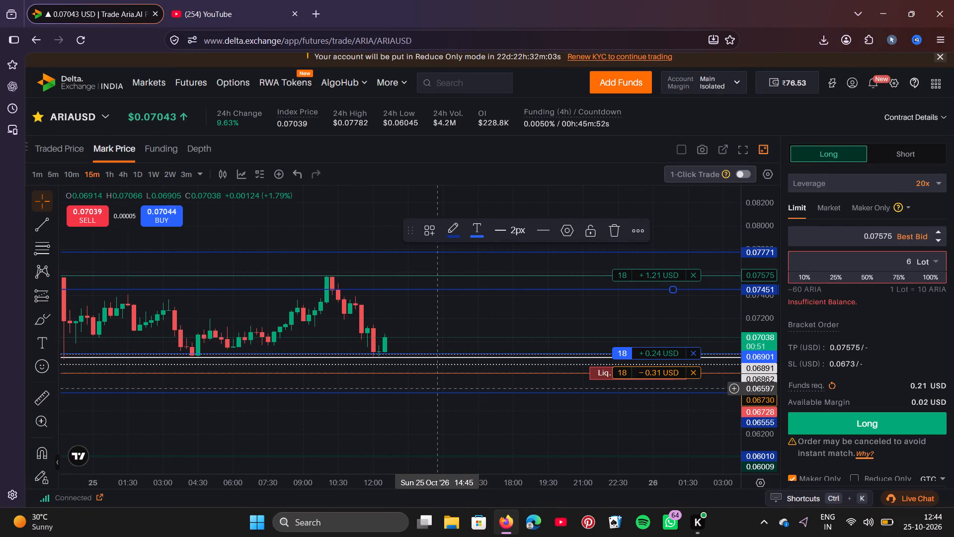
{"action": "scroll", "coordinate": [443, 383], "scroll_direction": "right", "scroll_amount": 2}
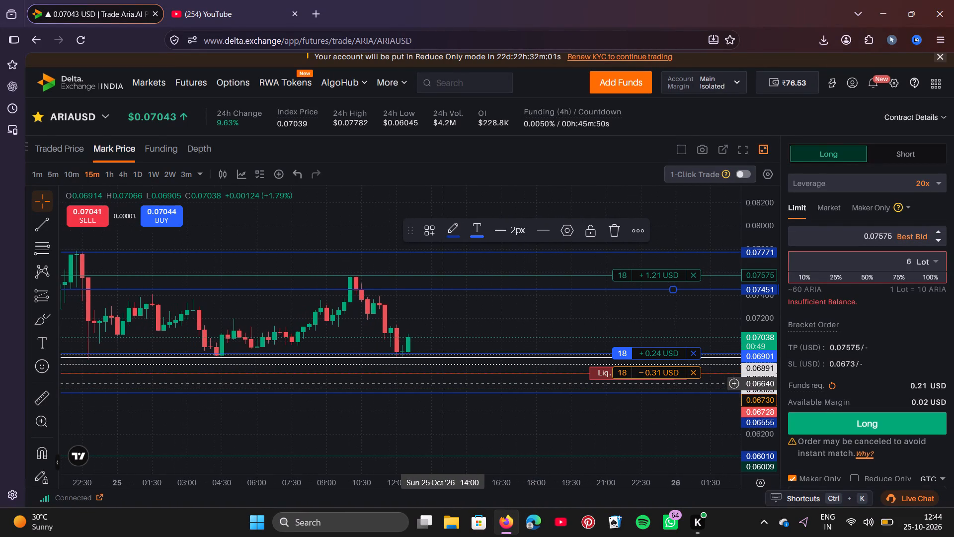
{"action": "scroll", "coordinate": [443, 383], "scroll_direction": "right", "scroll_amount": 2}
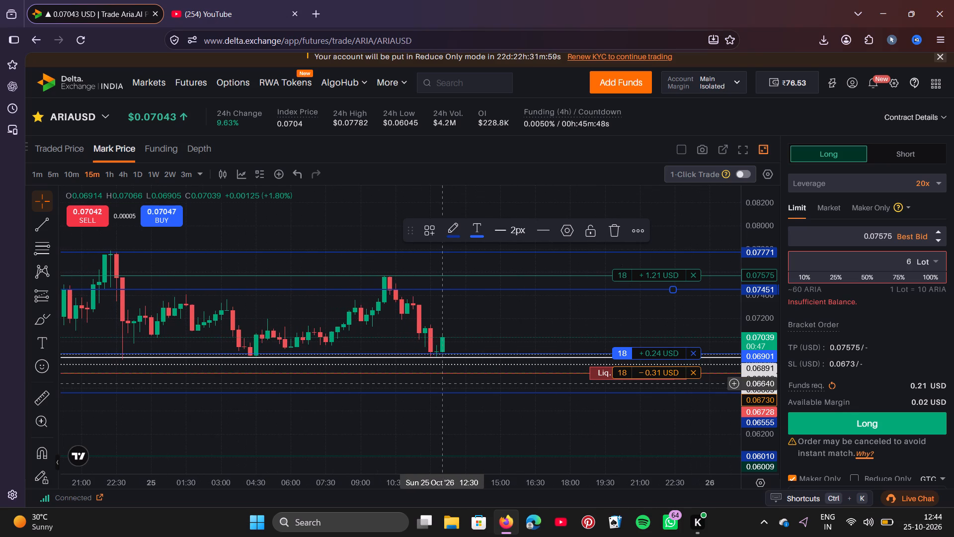
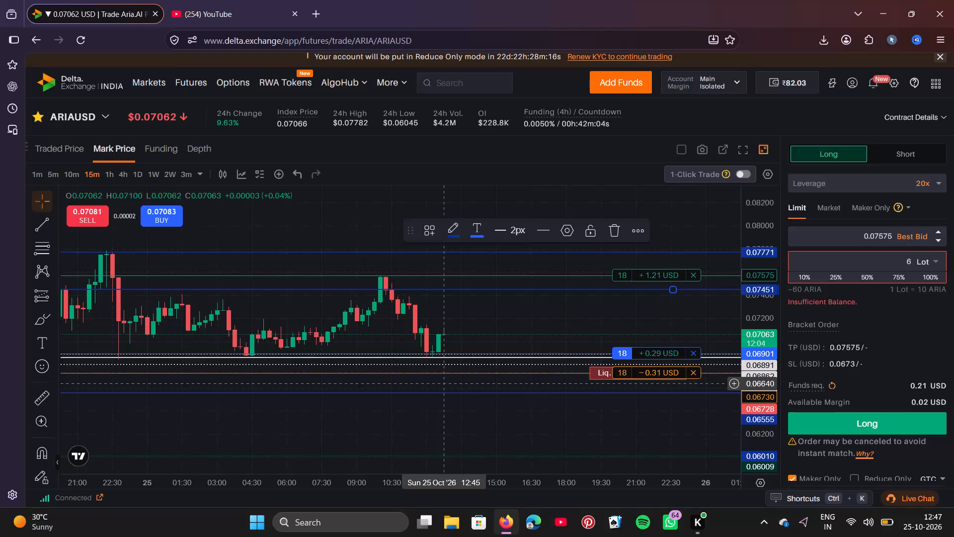
Deselect the chart line and examine the 15-minute ARIAUSD price history against the marked levels and the position's stop-loss and take-profit lines.
{"action": "left_click", "coordinate": [443, 383]}
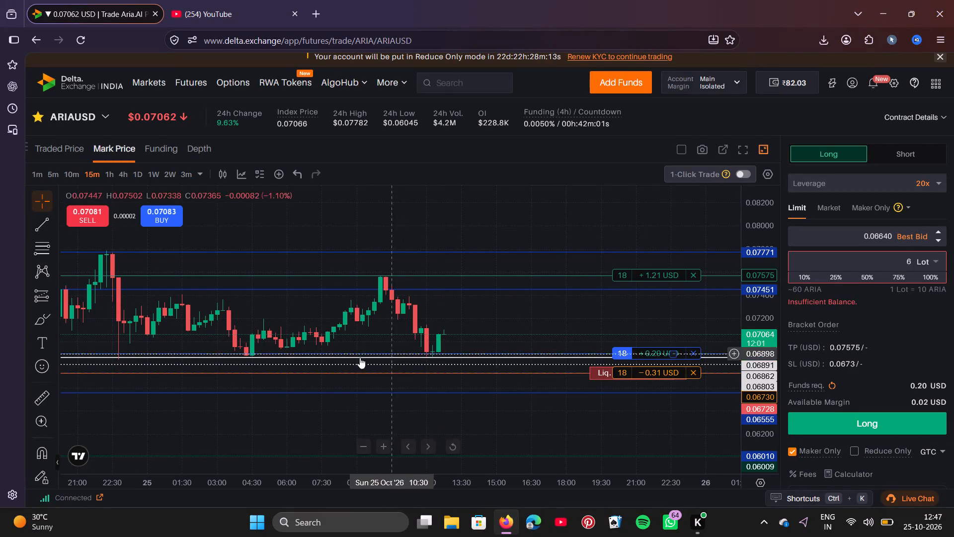
{"action": "scroll", "coordinate": [380, 372], "scroll_direction": "left", "scroll_amount": 3}
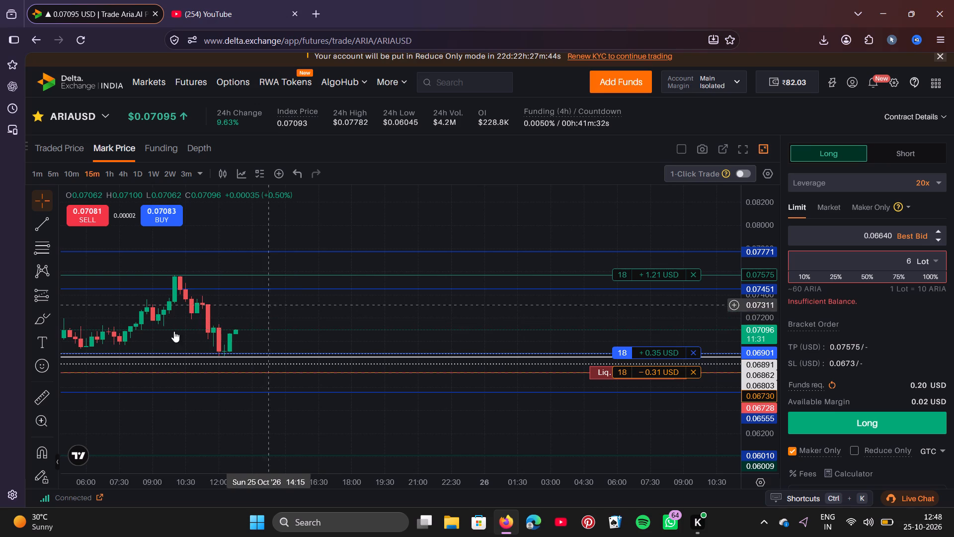
{"action": "scroll", "coordinate": [422, 352], "scroll_direction": "left", "scroll_amount": 1}
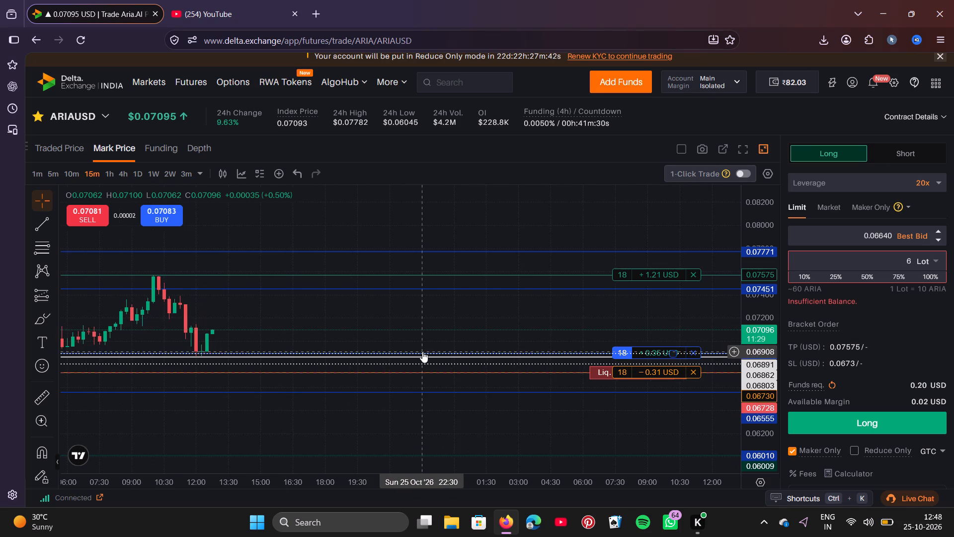
{"action": "scroll", "coordinate": [422, 352], "scroll_direction": "left", "scroll_amount": 1}
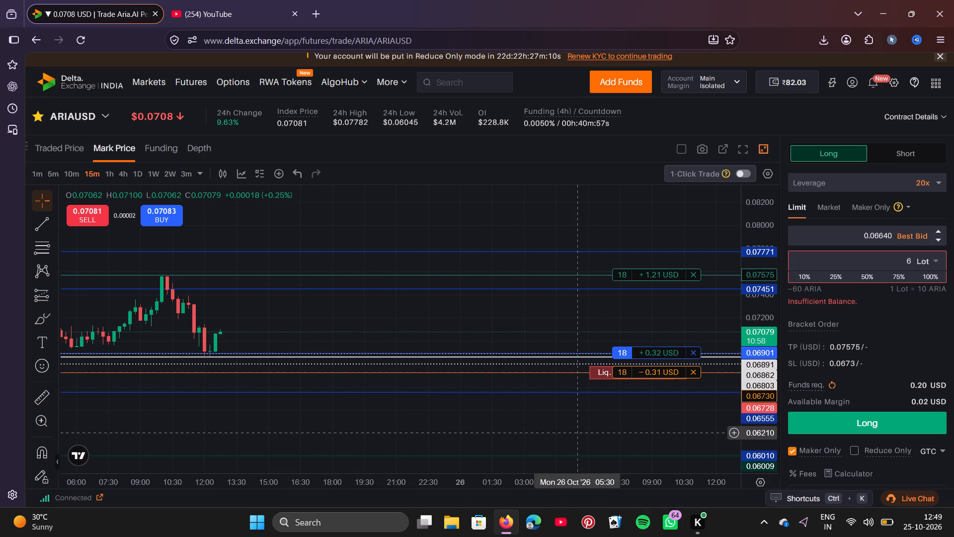
{"action": "scroll", "coordinate": [576, 433], "scroll_direction": "down", "scroll_amount": 1}
{"action": "scroll", "coordinate": [576, 433], "scroll_direction": "right", "scroll_amount": 2}
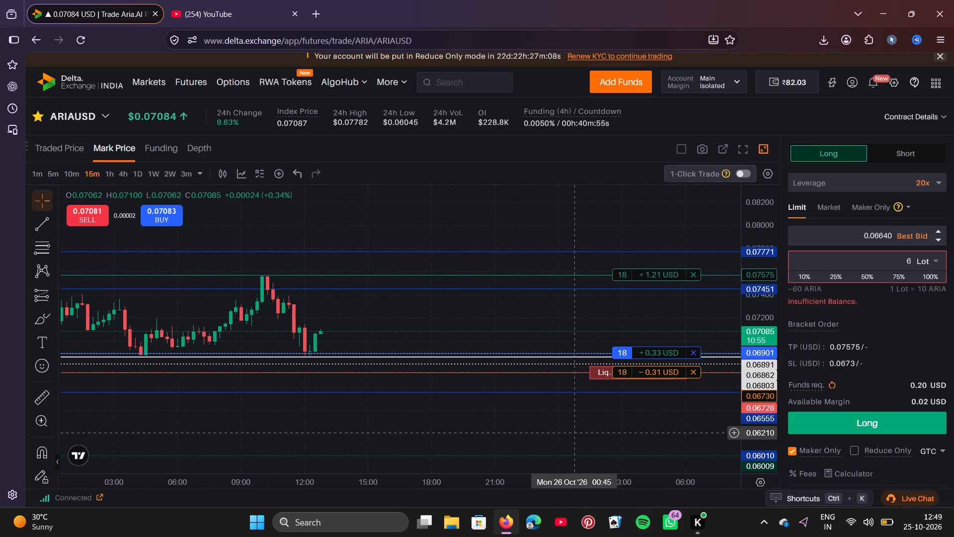
{"action": "scroll", "coordinate": [576, 433], "scroll_direction": "right", "scroll_amount": 3}
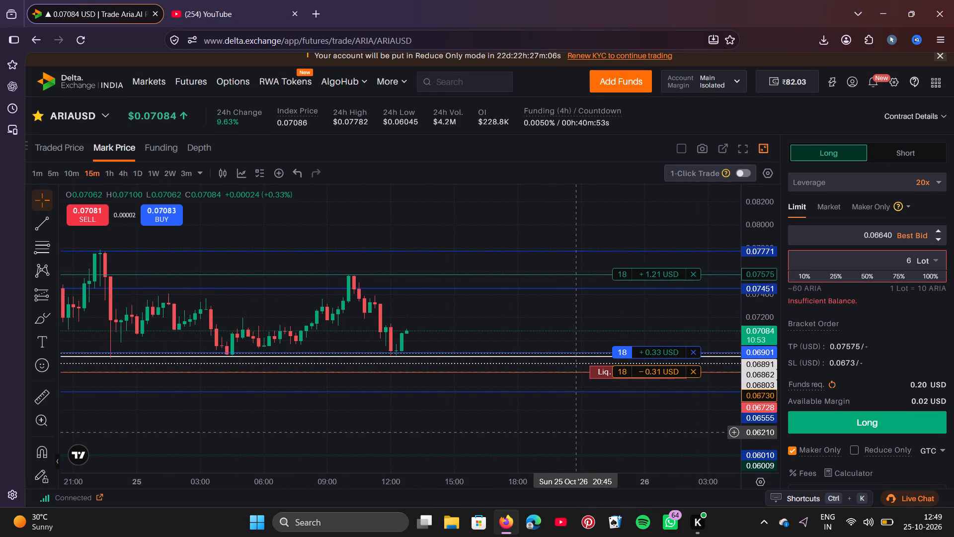
{"action": "scroll", "coordinate": [576, 433], "scroll_direction": "right", "scroll_amount": 4}
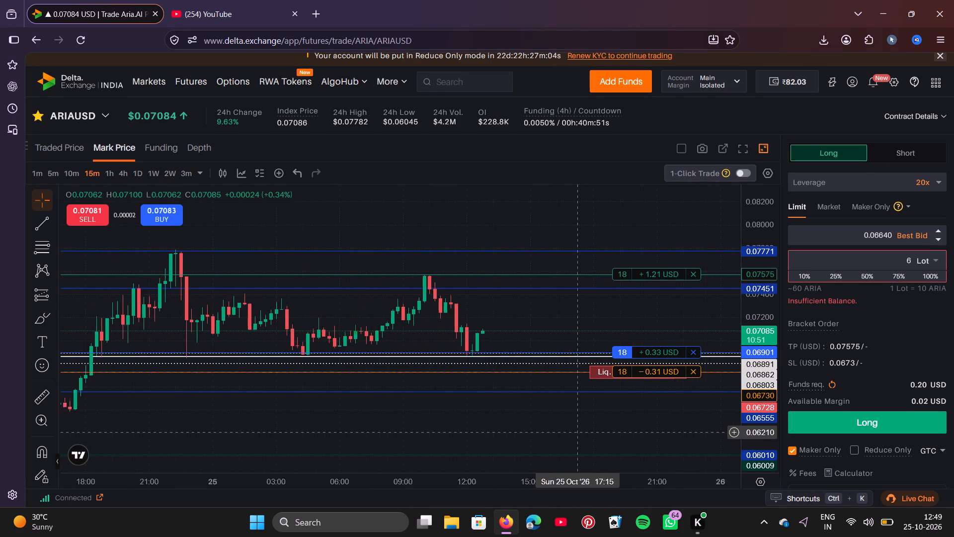
{"action": "scroll", "coordinate": [576, 433], "scroll_direction": "right", "scroll_amount": 1}
{"action": "scroll", "coordinate": [622, 426], "scroll_direction": "left", "scroll_amount": 2}
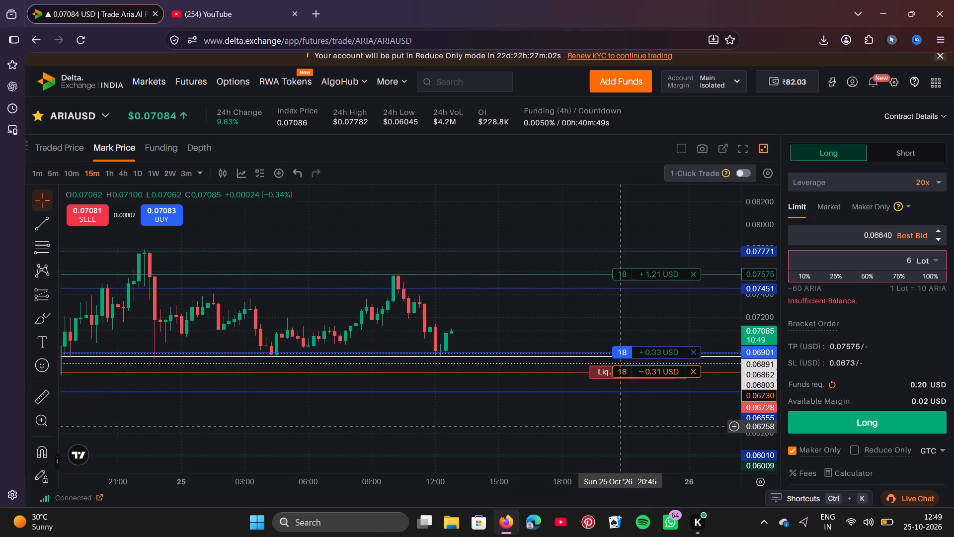
{"action": "scroll", "coordinate": [639, 405], "scroll_direction": "left", "scroll_amount": 1}
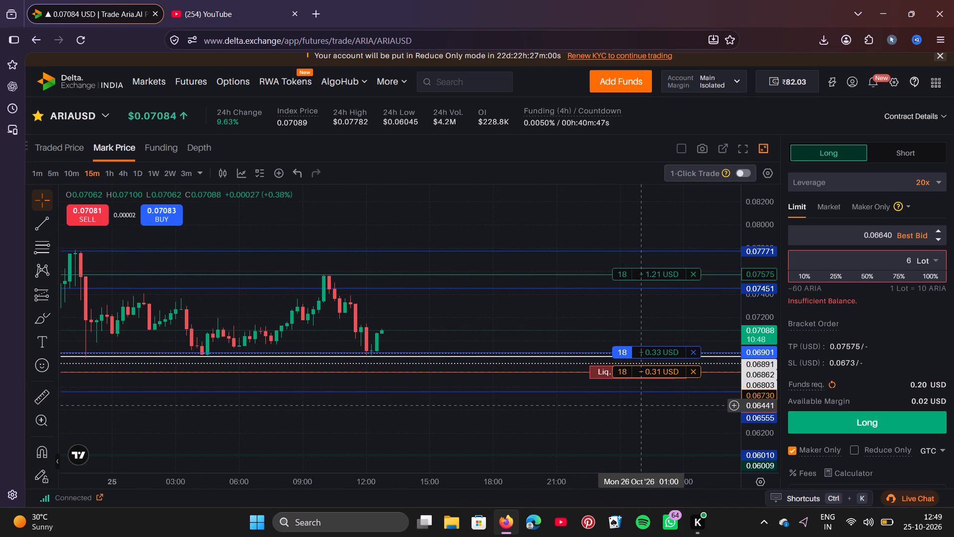
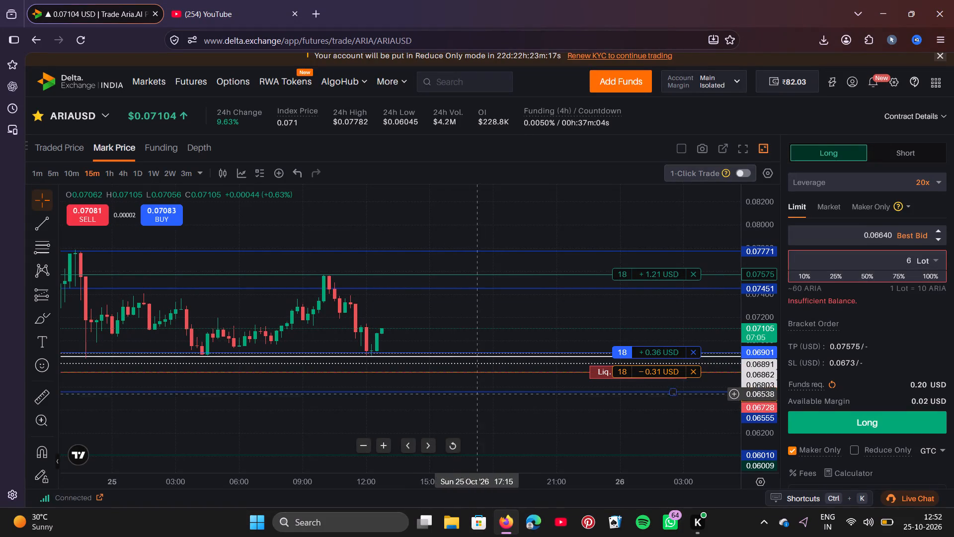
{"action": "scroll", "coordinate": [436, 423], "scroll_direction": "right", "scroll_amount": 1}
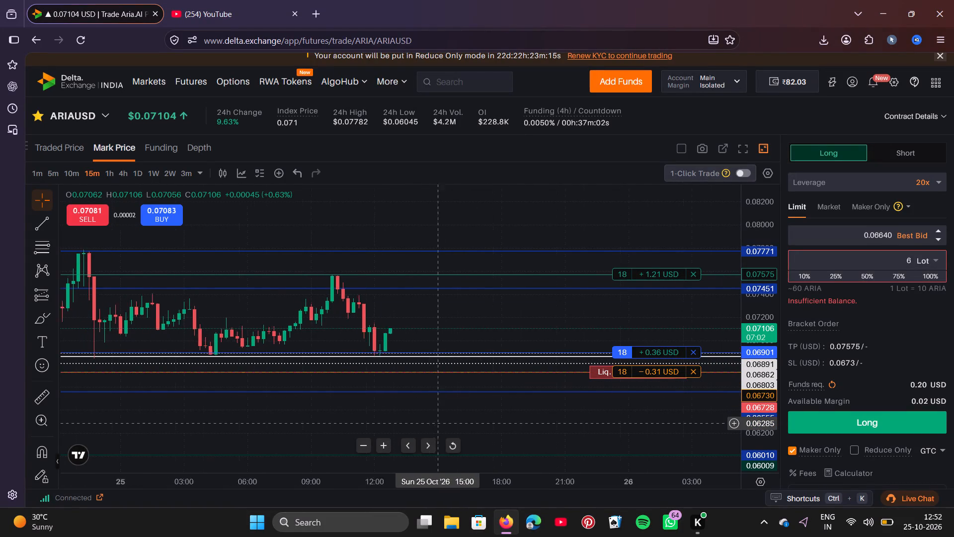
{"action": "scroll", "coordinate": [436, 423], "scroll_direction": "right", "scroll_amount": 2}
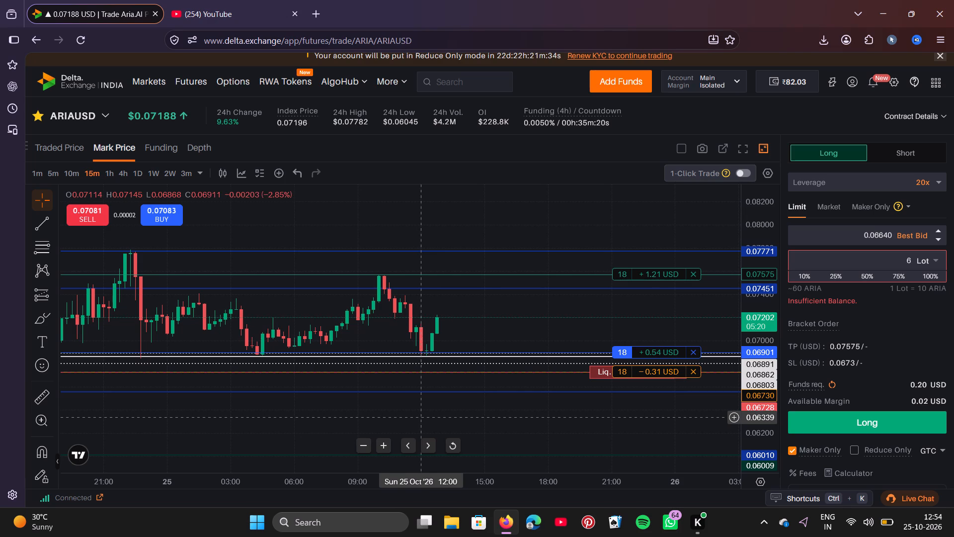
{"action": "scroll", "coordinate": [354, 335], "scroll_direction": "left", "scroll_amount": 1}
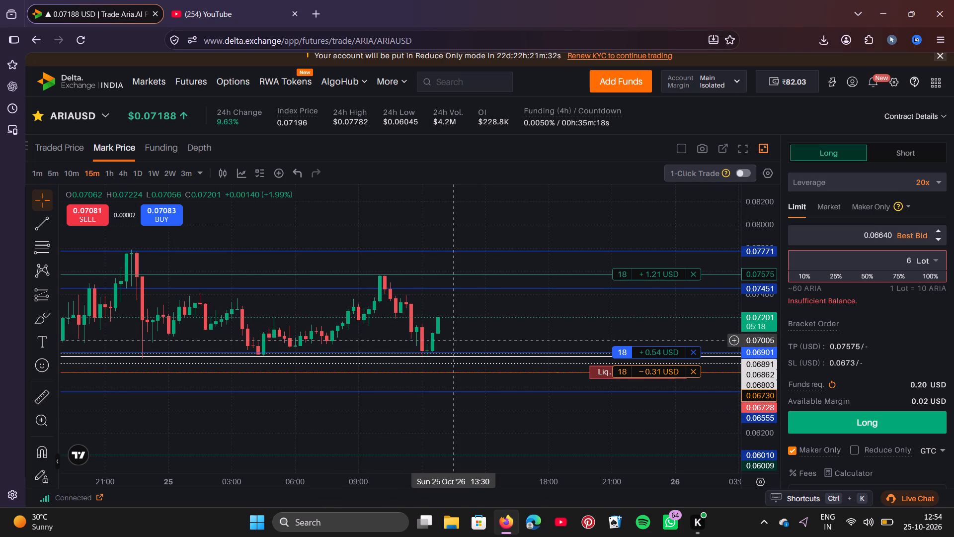
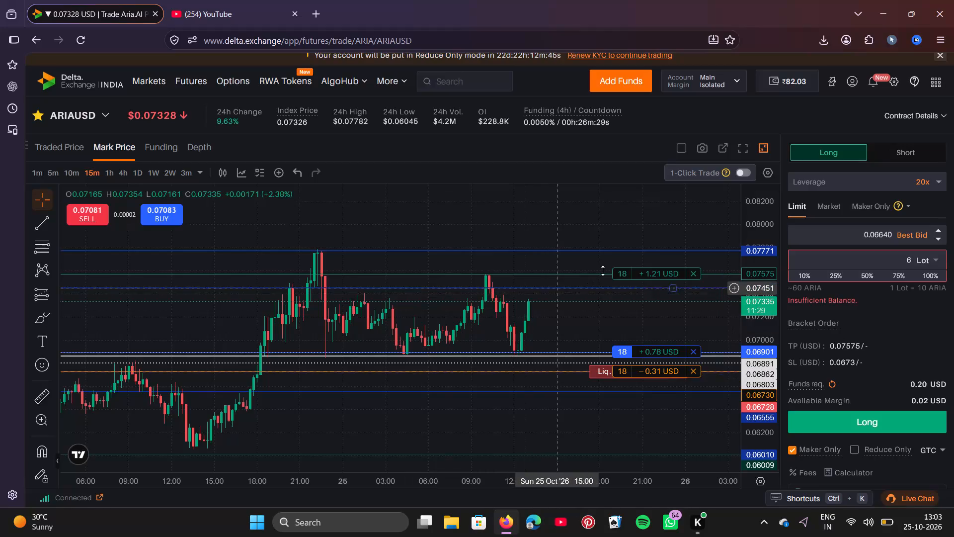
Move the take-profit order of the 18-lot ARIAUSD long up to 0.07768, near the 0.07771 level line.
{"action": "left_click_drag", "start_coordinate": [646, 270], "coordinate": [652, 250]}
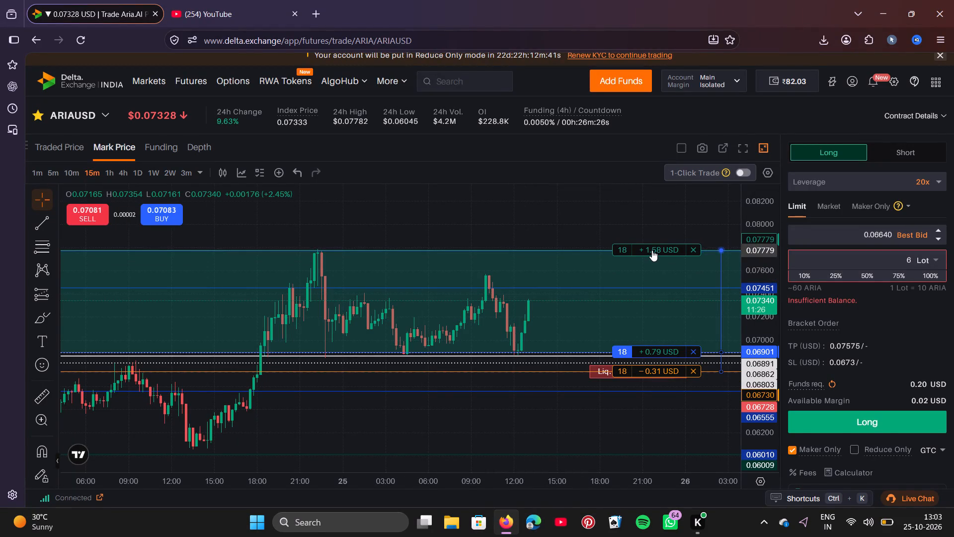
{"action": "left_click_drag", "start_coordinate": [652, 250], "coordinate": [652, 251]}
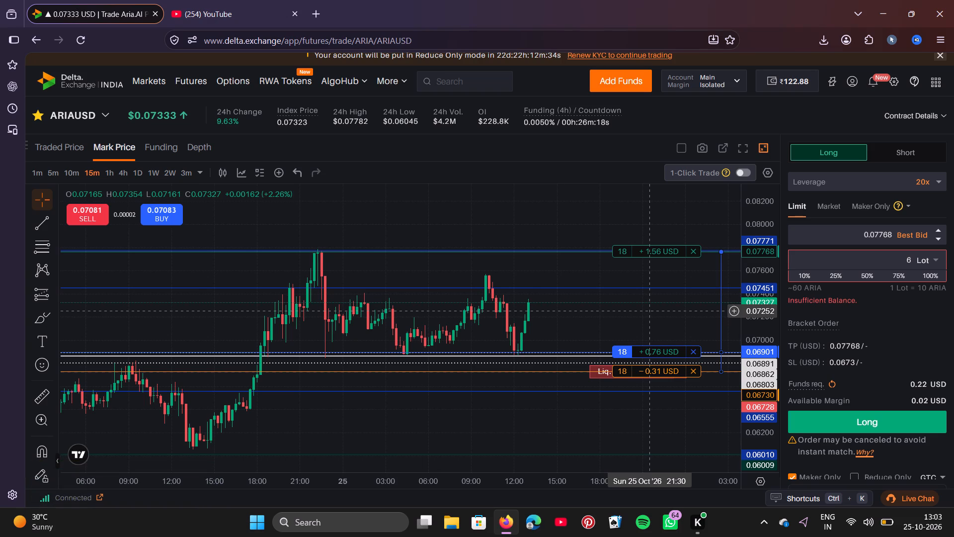
Examine ARIAUSD's long-term price history on the daily and weekly mark price charts.
{"action": "scroll", "coordinate": [592, 372], "scroll_direction": "right", "scroll_amount": 4}
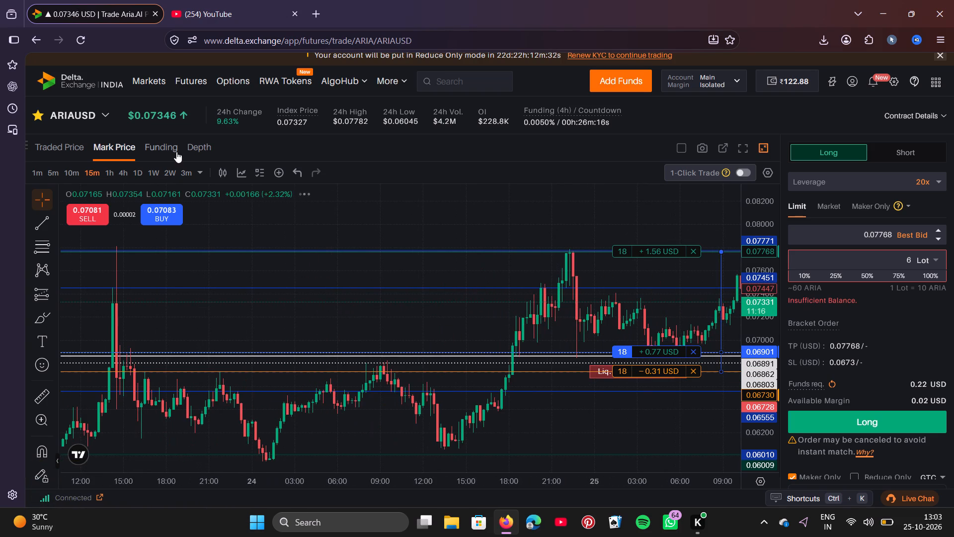
{"action": "left_click", "coordinate": [137, 171]}
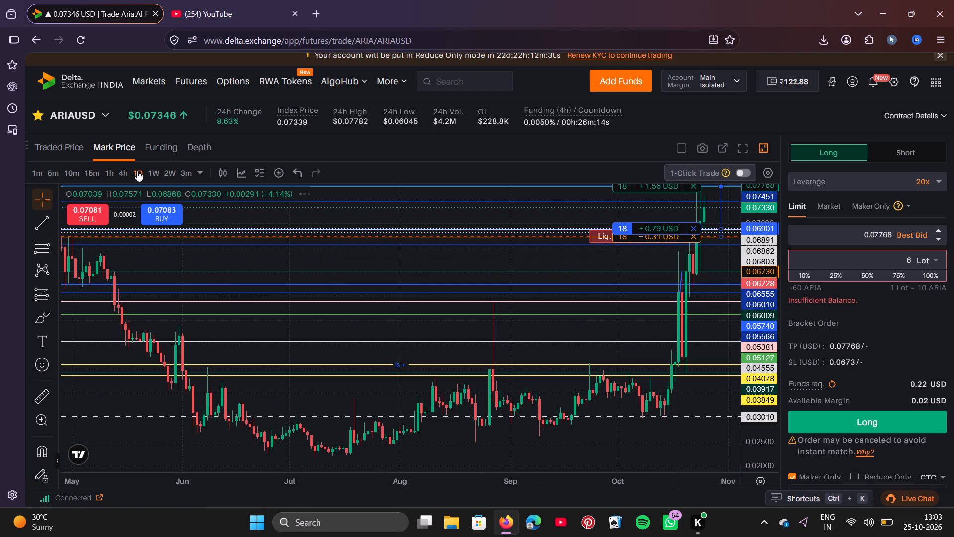
{"action": "scroll", "coordinate": [341, 314], "scroll_direction": "right", "scroll_amount": 3}
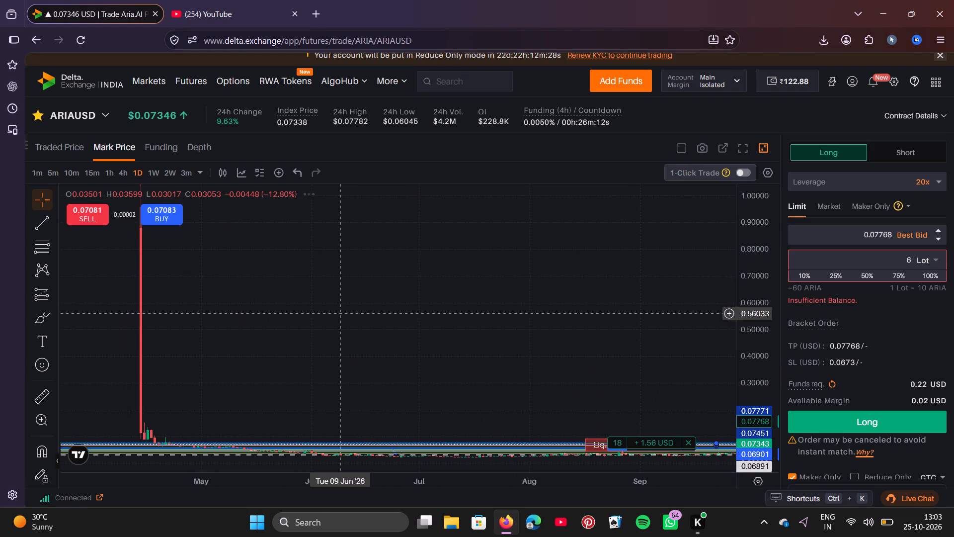
{"action": "left_click", "coordinate": [151, 174]}
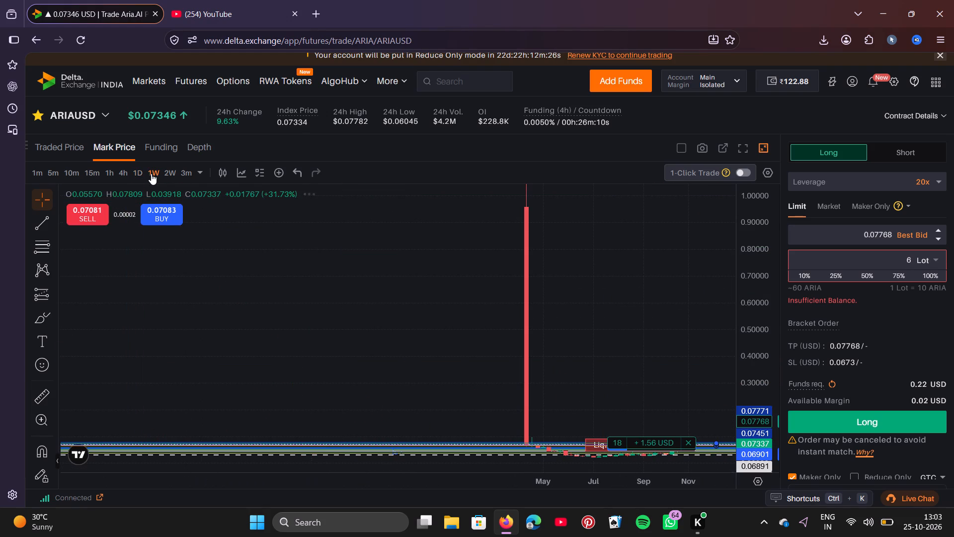
{"action": "left_click_drag", "start_coordinate": [760, 232], "coordinate": [676, 429]}
{"action": "scroll", "coordinate": [676, 429], "scroll_direction": "left", "scroll_amount": 2}
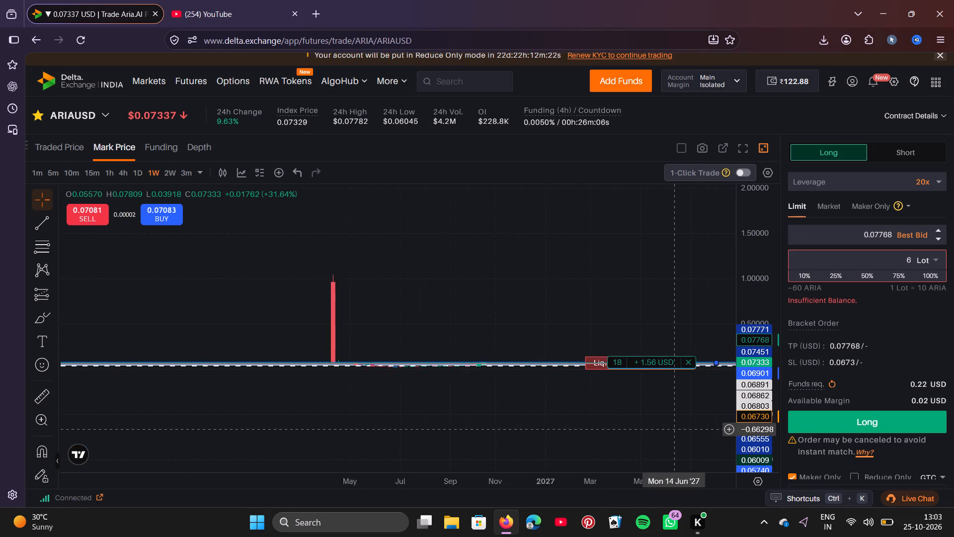
{"action": "scroll", "coordinate": [676, 429], "scroll_direction": "left", "scroll_amount": 5}
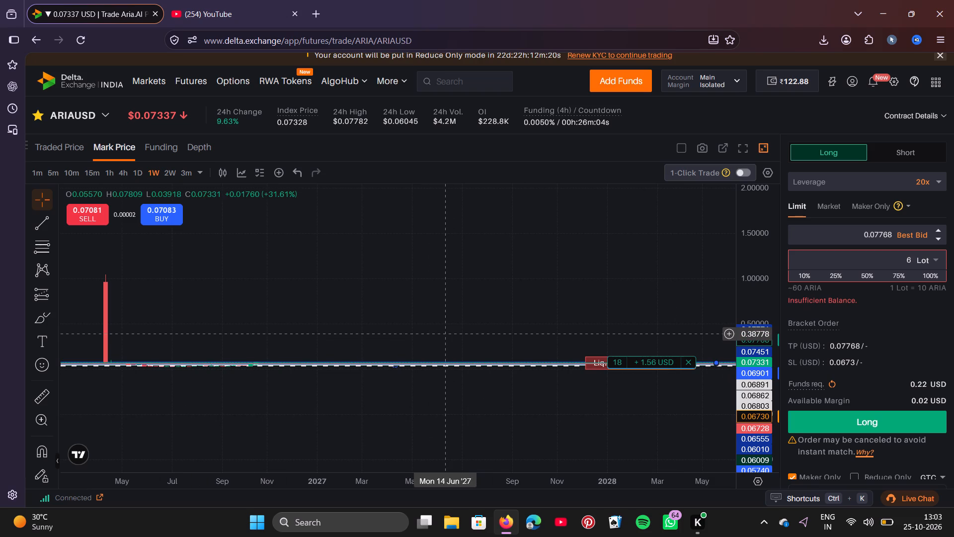
{"action": "scroll", "coordinate": [446, 334], "scroll_direction": "left", "scroll_amount": 15}
{"action": "scroll", "coordinate": [446, 334], "scroll_direction": "right", "scroll_amount": 4}
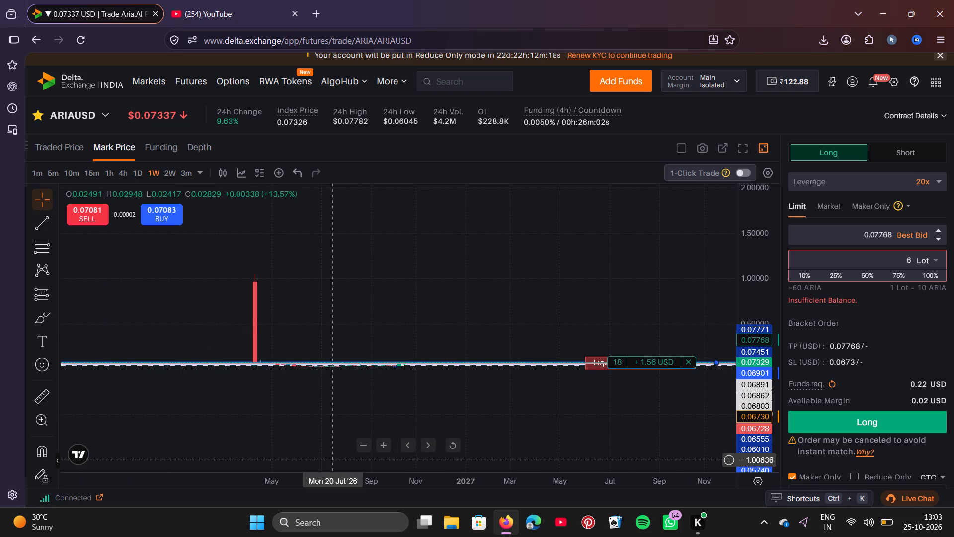
{"action": "scroll", "coordinate": [451, 429], "scroll_direction": "right", "scroll_amount": 1}
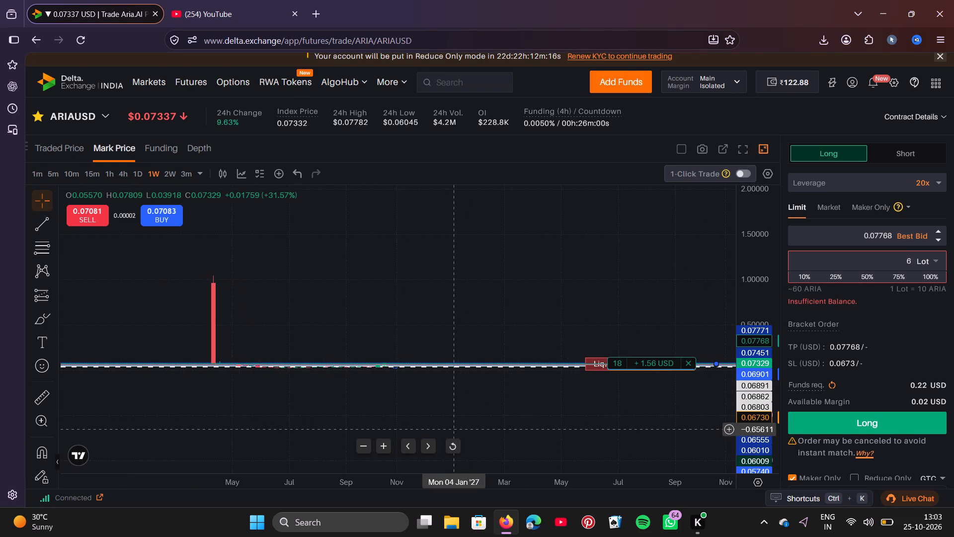
{"action": "scroll", "coordinate": [451, 429], "scroll_direction": "down", "scroll_amount": 2}
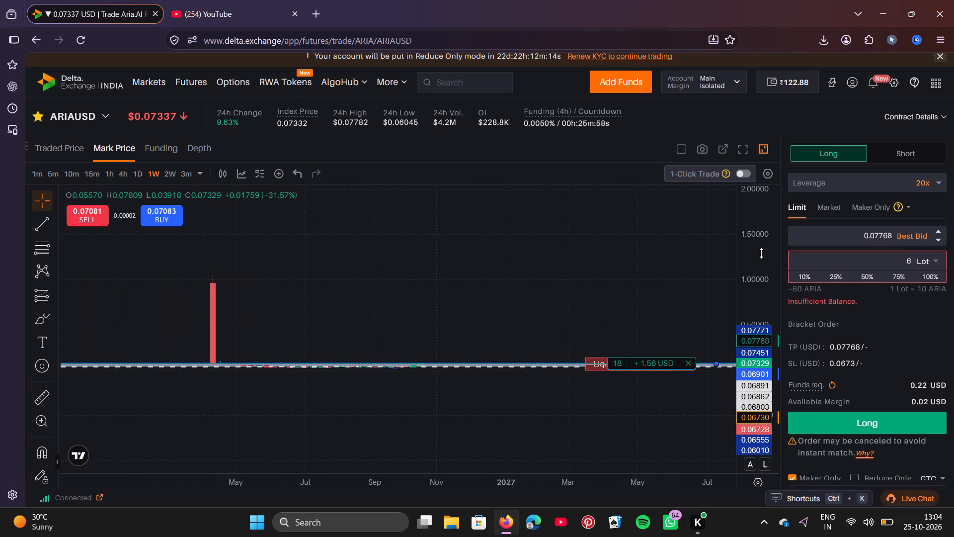
{"action": "left_click_drag", "start_coordinate": [755, 280], "coordinate": [734, 187]}
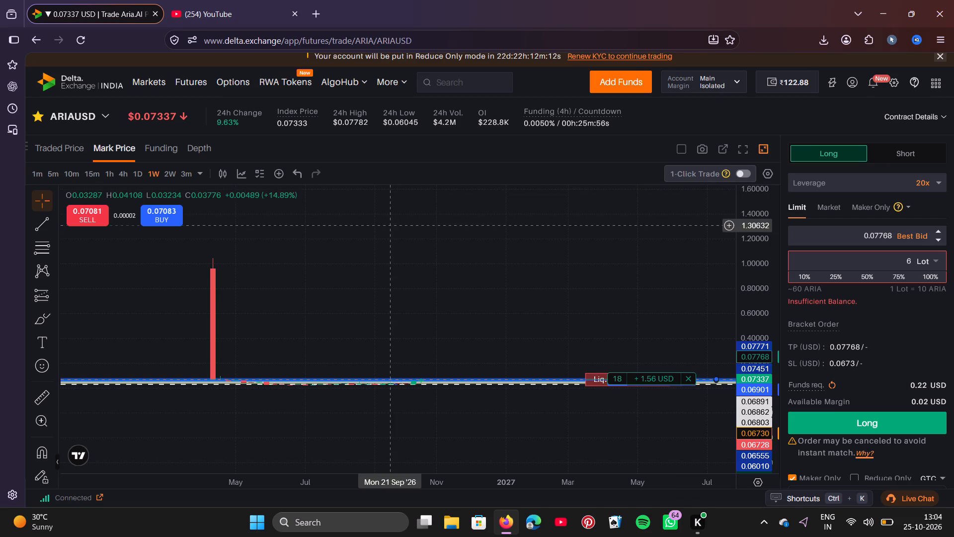
Examine the daily ARIAUSD candles from May to October against the marked price levels.
{"action": "left_click", "coordinate": [134, 171]}
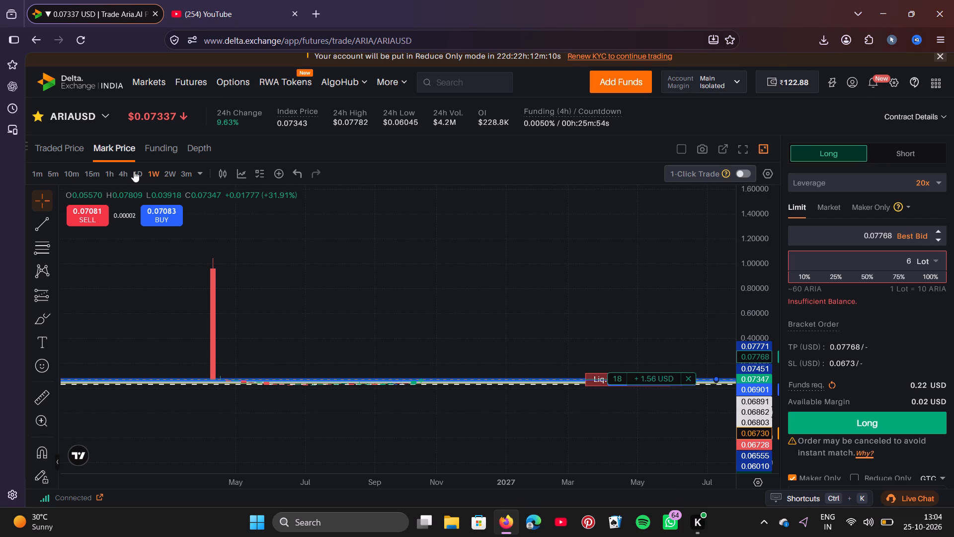
{"action": "scroll", "coordinate": [338, 349], "scroll_direction": "right", "scroll_amount": 4}
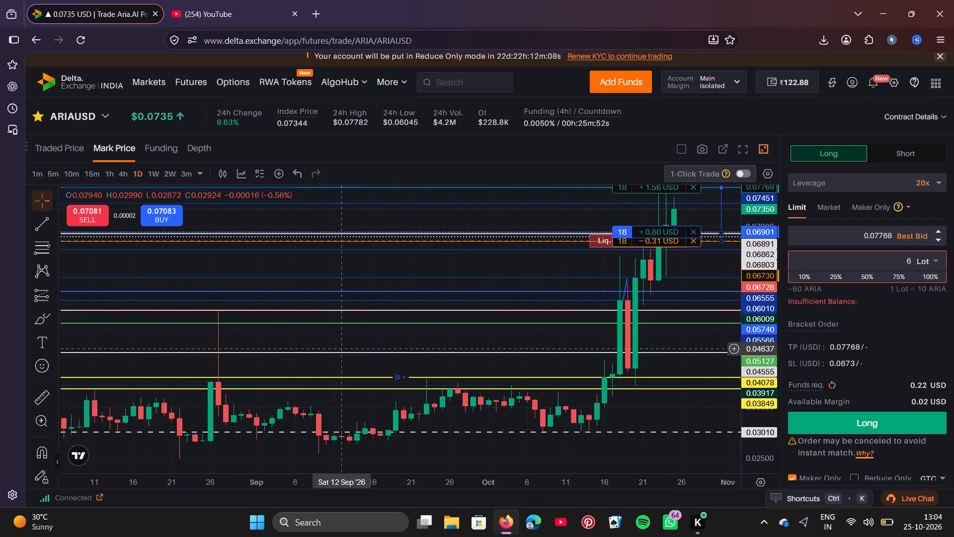
{"action": "scroll", "coordinate": [338, 349], "scroll_direction": "right", "scroll_amount": 7}
{"action": "scroll", "coordinate": [338, 349], "scroll_direction": "left", "scroll_amount": 1}
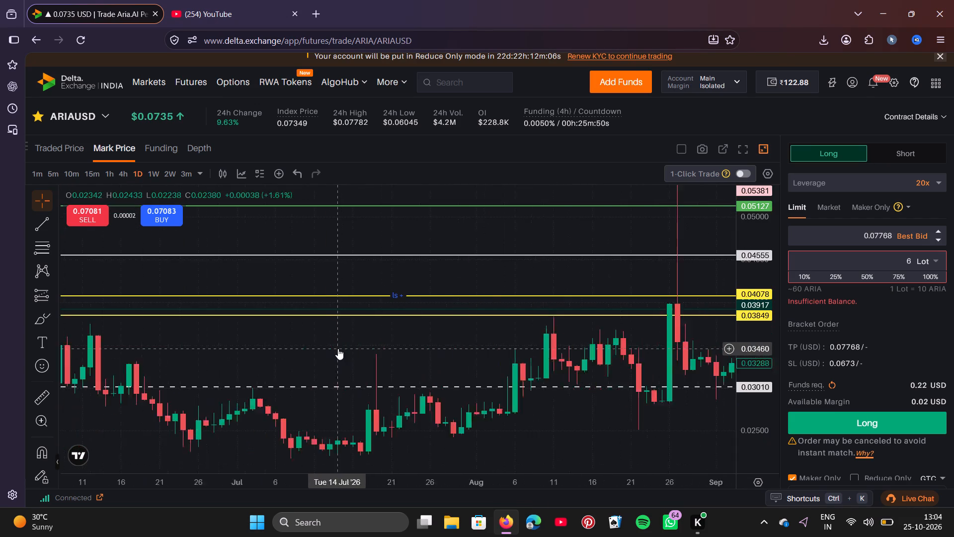
{"action": "scroll", "coordinate": [338, 349], "scroll_direction": "left", "scroll_amount": 2}
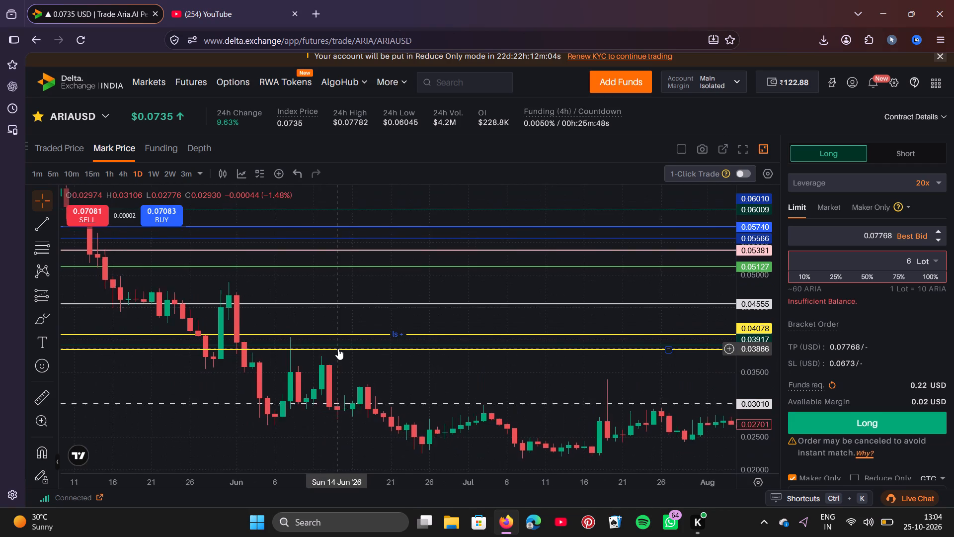
{"action": "scroll", "coordinate": [338, 349], "scroll_direction": "left", "scroll_amount": 2}
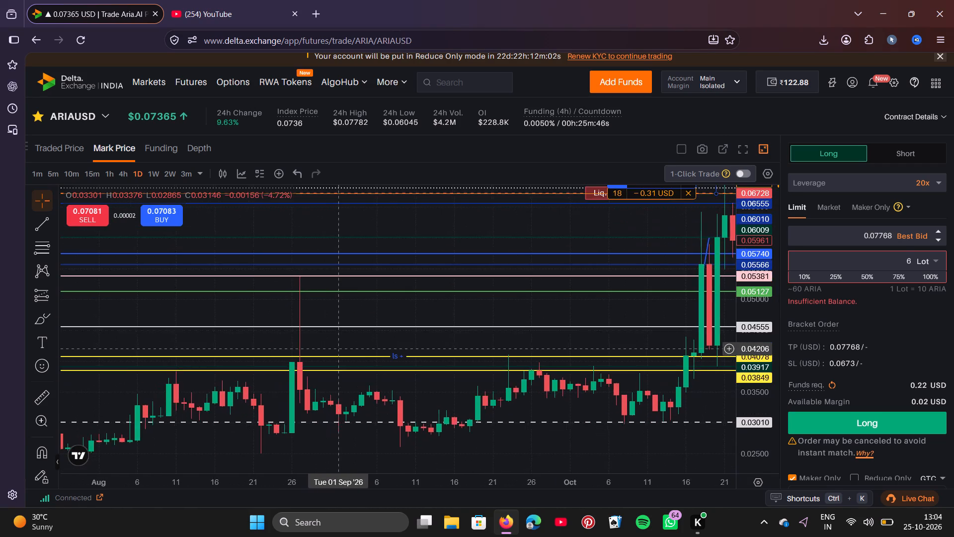
{"action": "scroll", "coordinate": [338, 349], "scroll_direction": "left", "scroll_amount": 3}
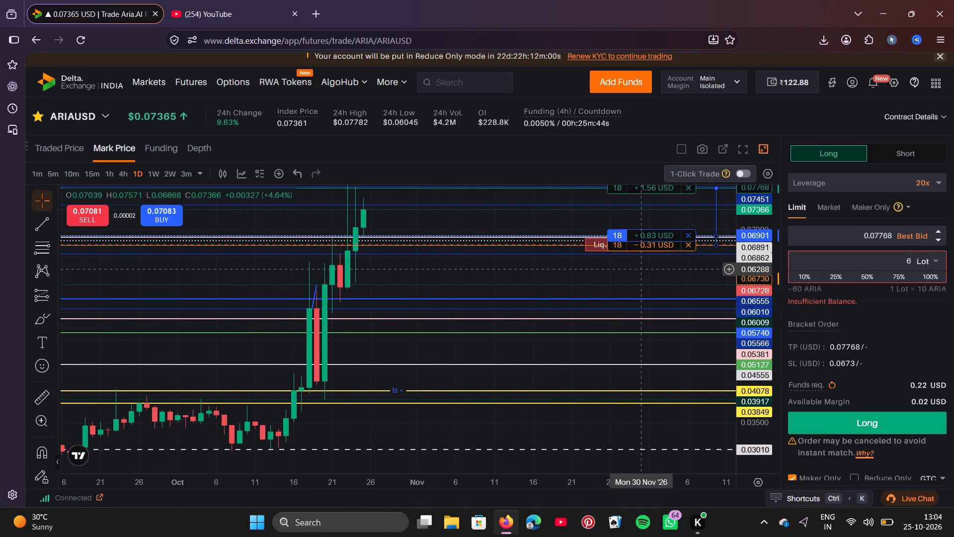
{"action": "left_click_drag", "start_coordinate": [750, 223], "coordinate": [742, 345]}
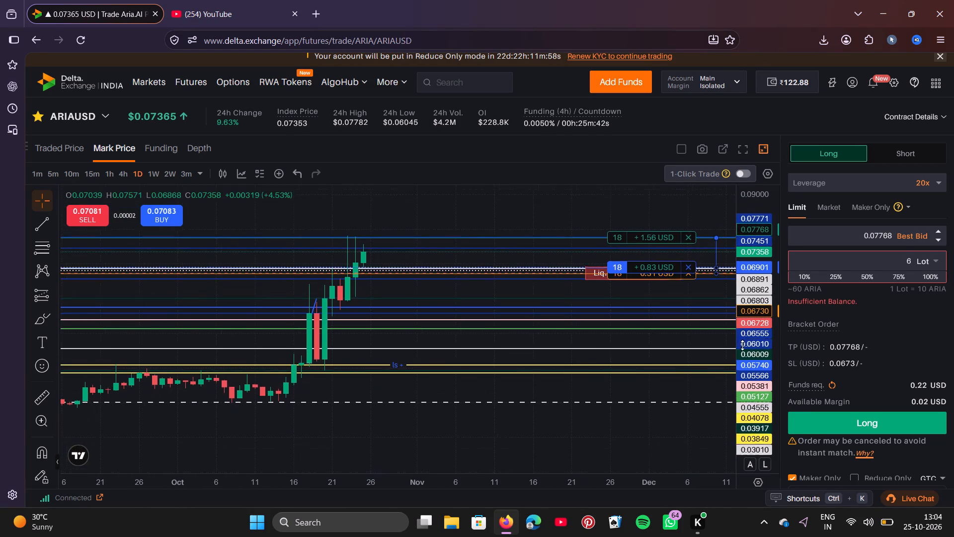
{"action": "left_click_drag", "start_coordinate": [742, 345], "coordinate": [742, 346]}
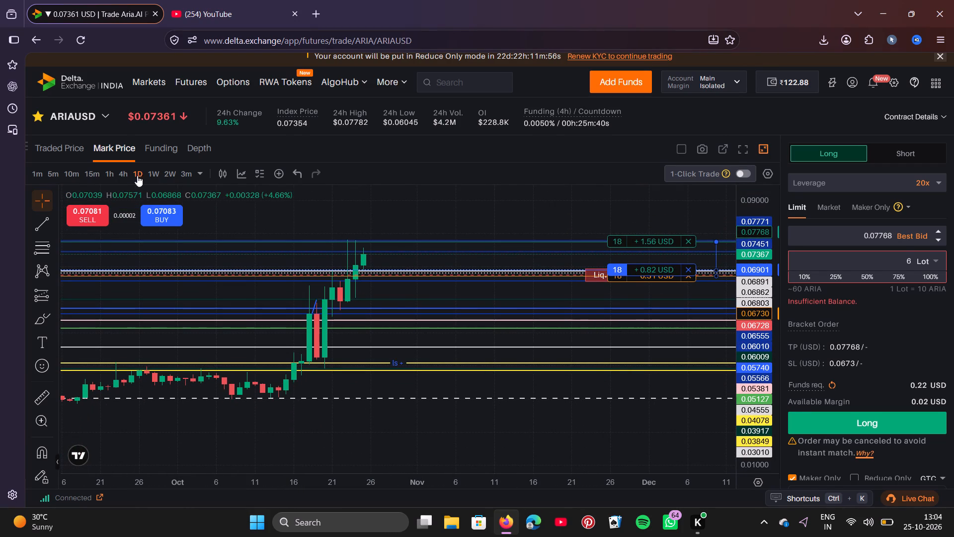
Review recent price action on the 15-minute chart against the position's entry, take-profit and stop-loss lines.
{"action": "left_click", "coordinate": [94, 176]}
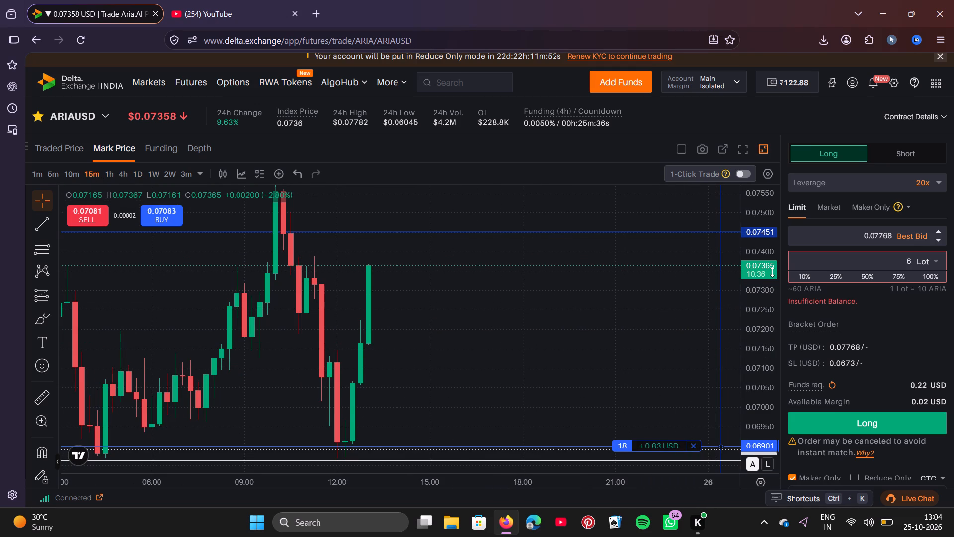
{"action": "left_click_drag", "start_coordinate": [763, 252], "coordinate": [757, 324]}
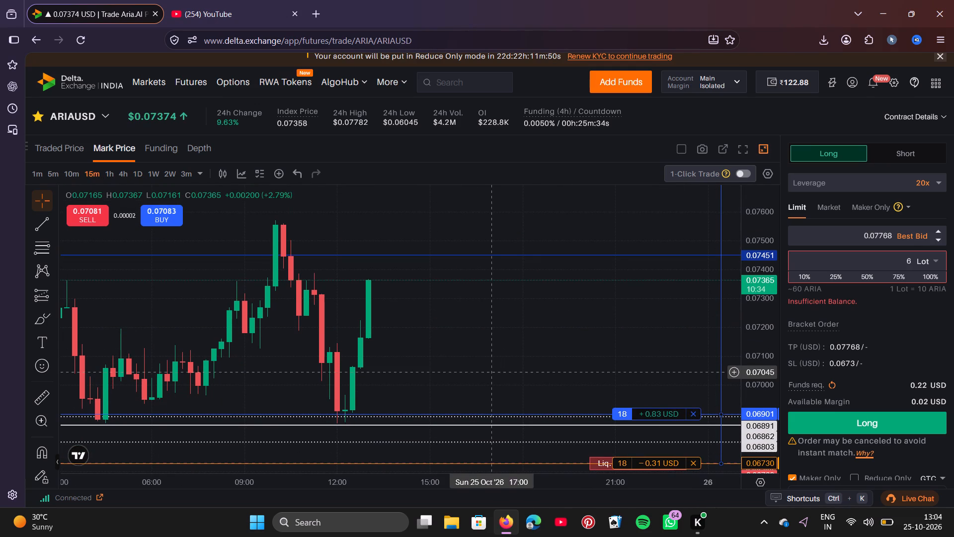
{"action": "scroll", "coordinate": [490, 372], "scroll_direction": "right", "scroll_amount": 4}
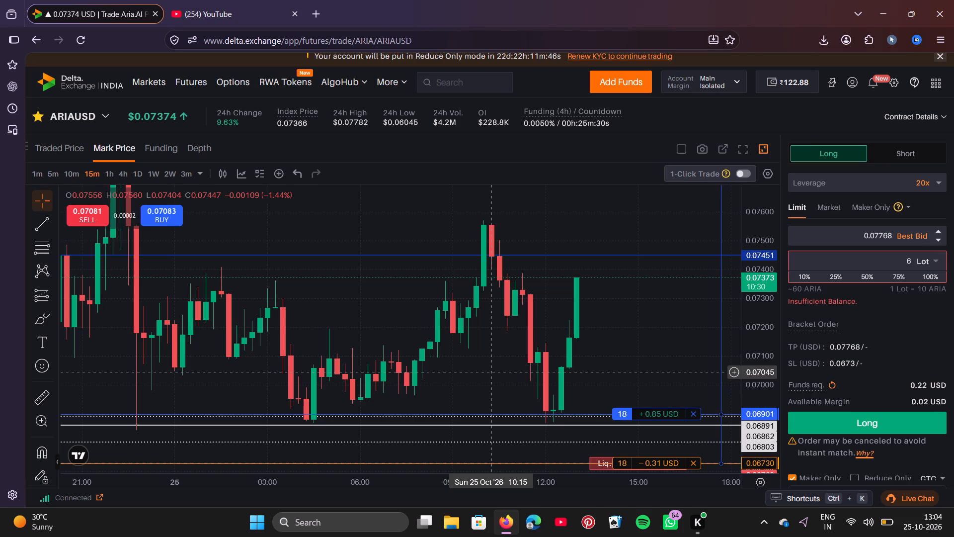
{"action": "scroll", "coordinate": [490, 372], "scroll_direction": "left", "scroll_amount": 1}
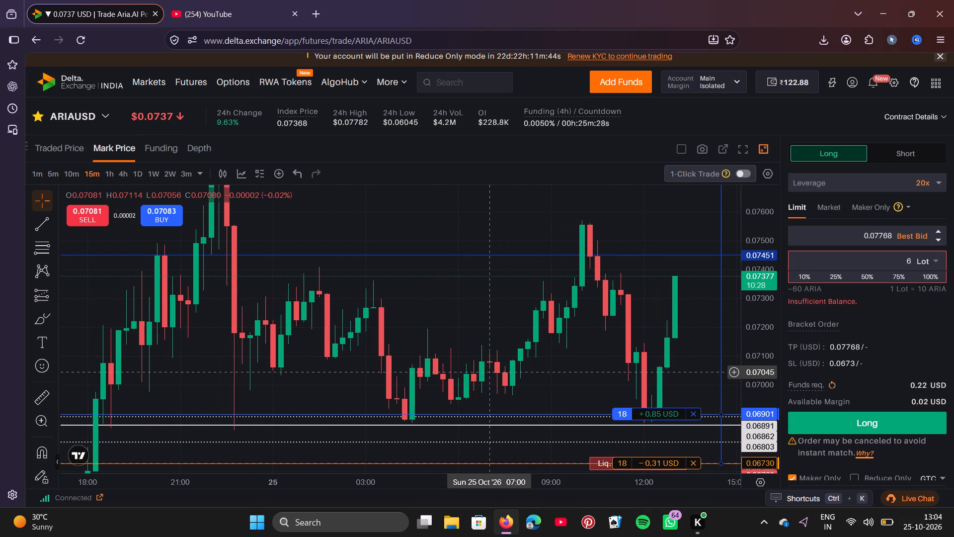
{"action": "scroll", "coordinate": [490, 372], "scroll_direction": "left", "scroll_amount": 1}
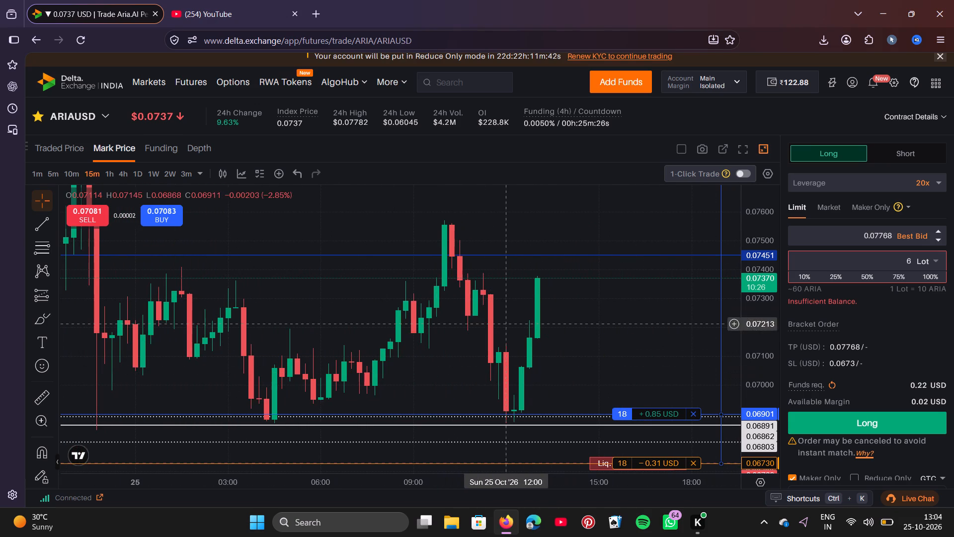
{"action": "left_click_drag", "start_coordinate": [756, 227], "coordinate": [759, 259]}
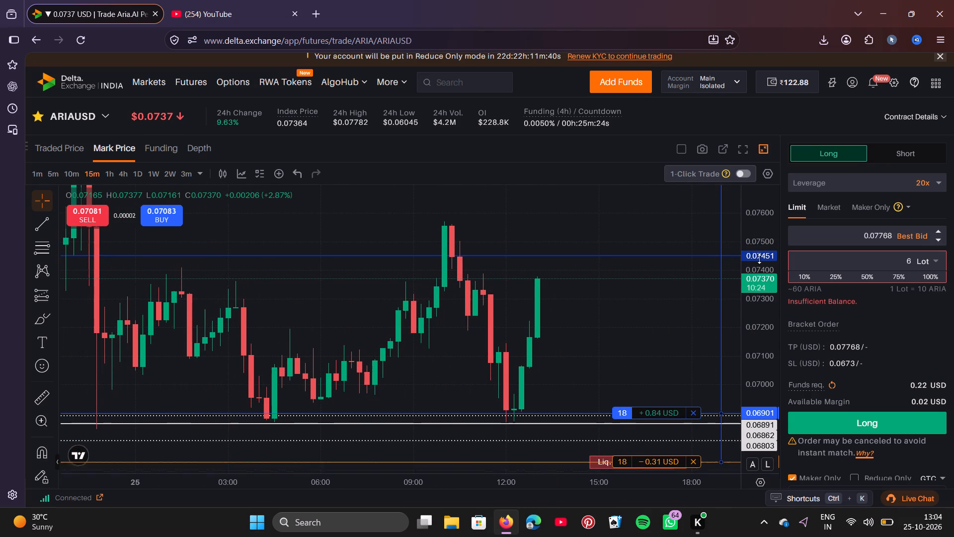
{"action": "left_click_drag", "start_coordinate": [759, 259], "coordinate": [758, 346]}
{"action": "scroll", "coordinate": [517, 406], "scroll_direction": "right", "scroll_amount": 1}
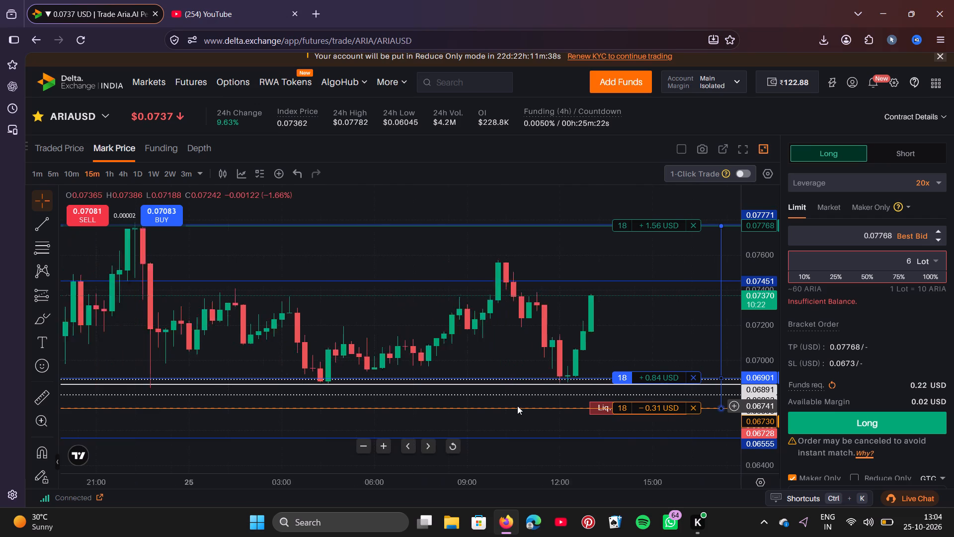
{"action": "scroll", "coordinate": [517, 406], "scroll_direction": "right", "scroll_amount": 1}
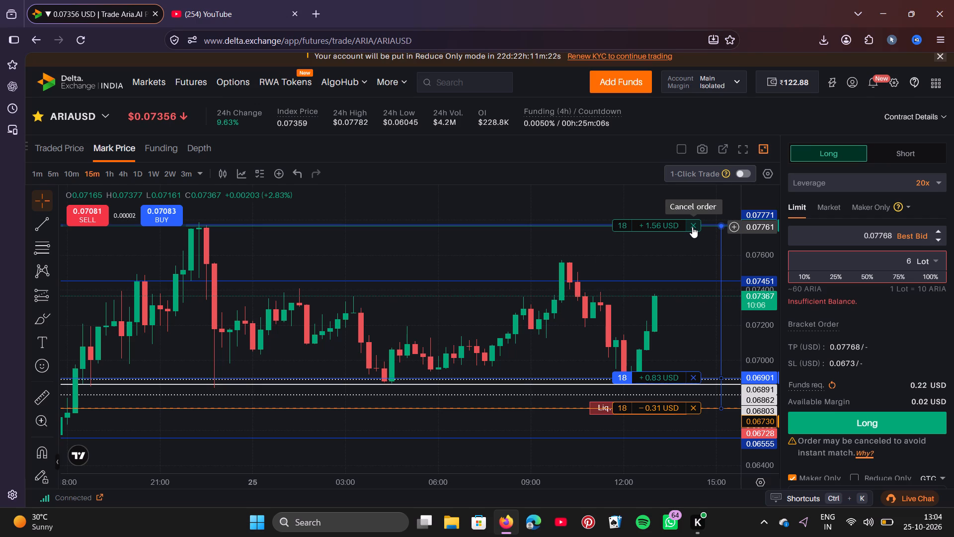
Close the 18-lot ARIAUSD long position at market.
{"action": "left_click", "coordinate": [694, 375]}
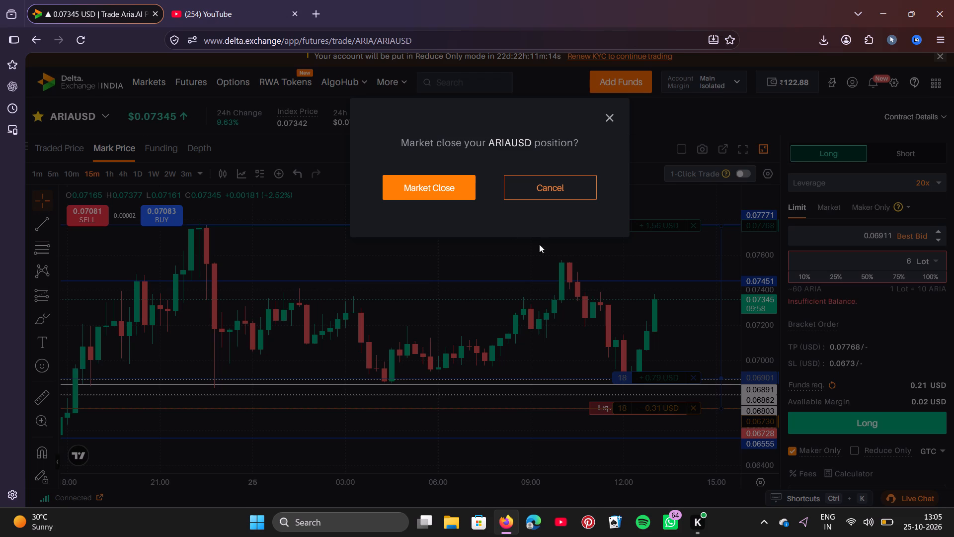
{"action": "left_click", "coordinate": [406, 179]}
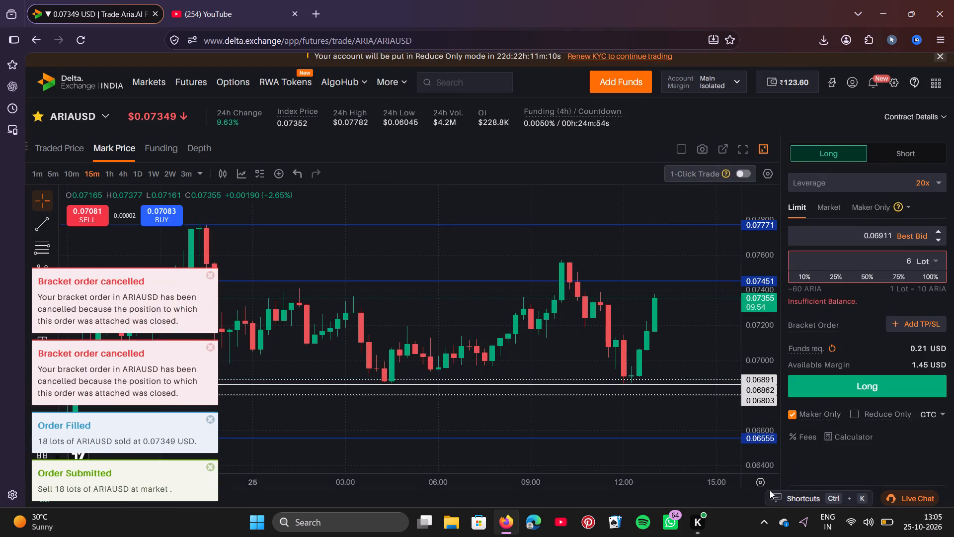
Examine the 15-minute ARIAUSD candles of 24 and 25 October against the marked levels.
{"action": "scroll", "coordinate": [771, 490], "scroll_direction": "left", "scroll_amount": 2}
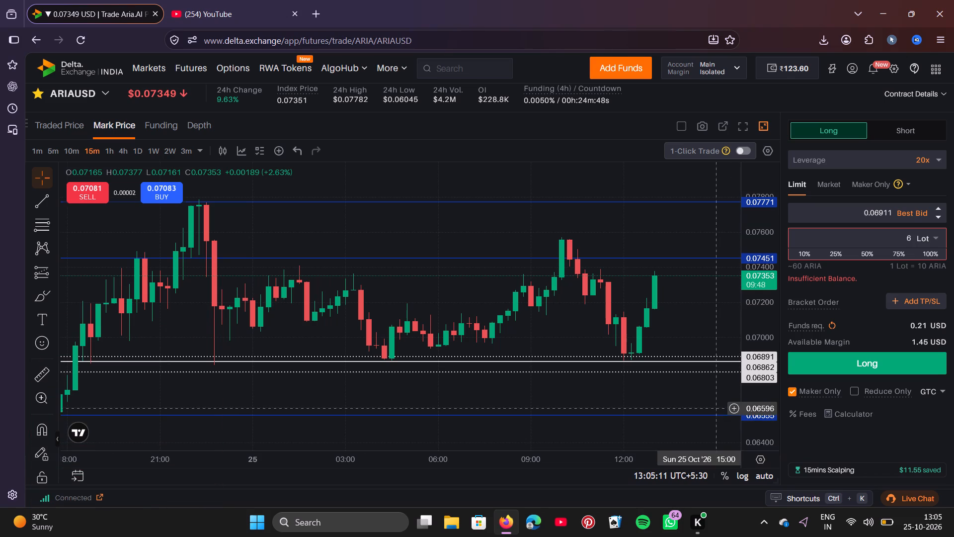
{"action": "scroll", "coordinate": [639, 411], "scroll_direction": "left", "scroll_amount": 1}
{"action": "scroll", "coordinate": [556, 373], "scroll_direction": "left", "scroll_amount": 2}
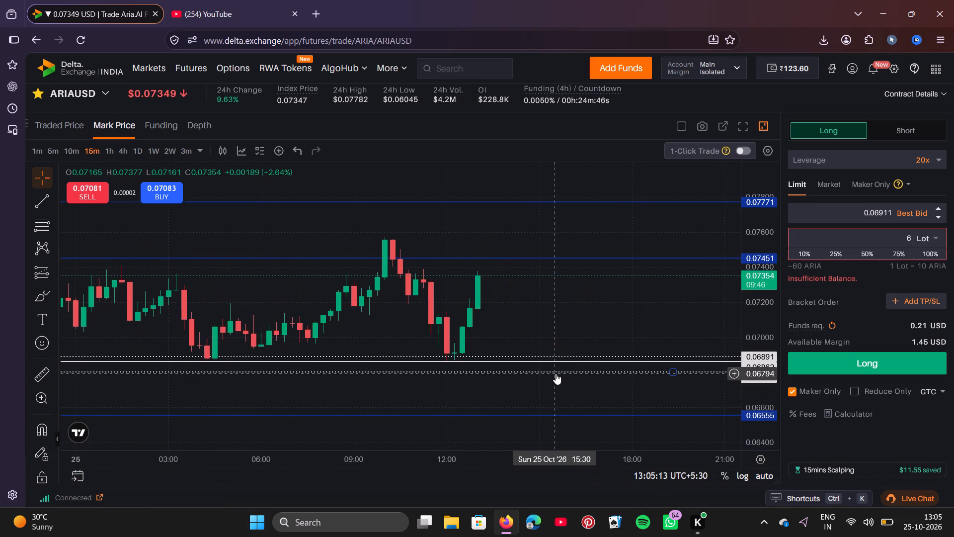
{"action": "scroll", "coordinate": [558, 373], "scroll_direction": "right", "scroll_amount": 7}
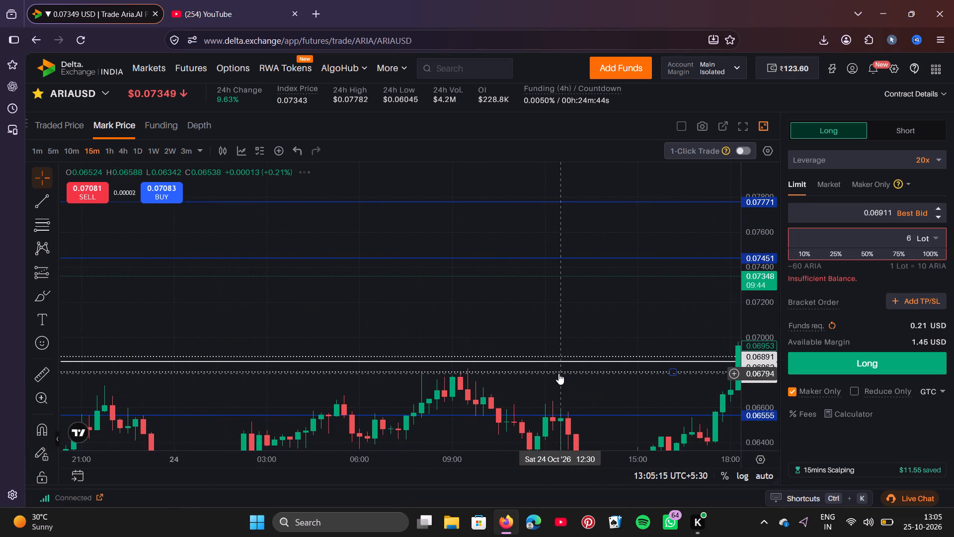
{"action": "scroll", "coordinate": [558, 373], "scroll_direction": "right", "scroll_amount": 1}
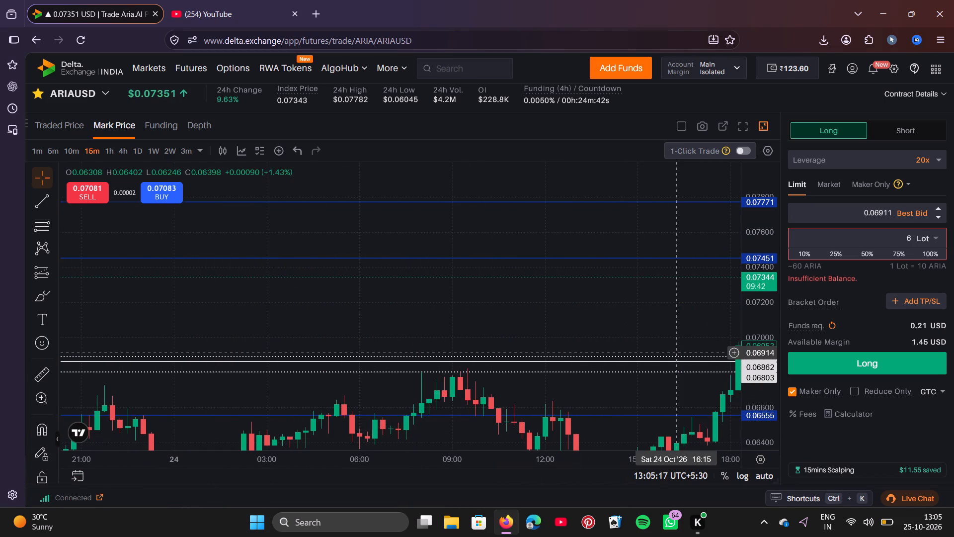
{"action": "left_click_drag", "start_coordinate": [756, 223], "coordinate": [756, 345]}
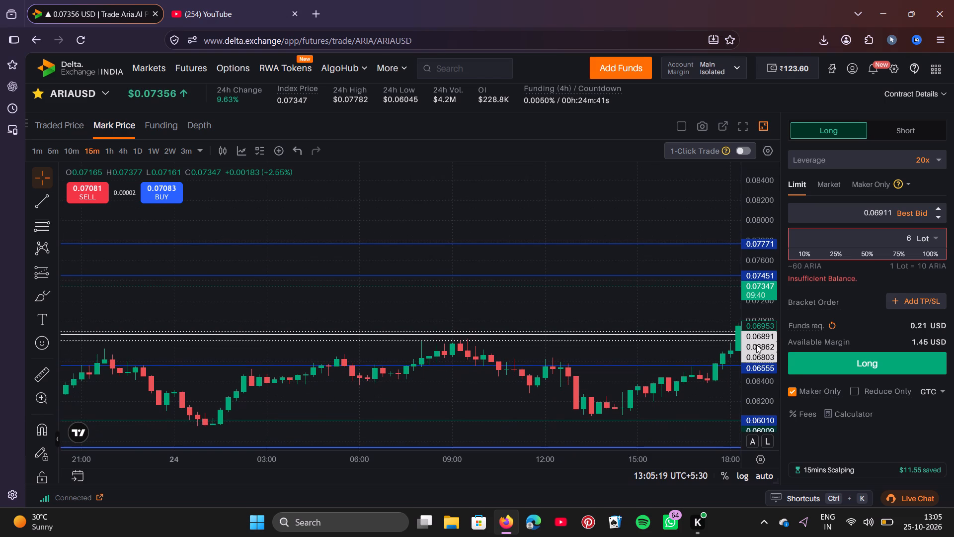
Examine the 15-minute ARIAUSD candles from late 23 October to 25 October against the marked price levels.
{"action": "scroll", "coordinate": [558, 410], "scroll_direction": "right", "scroll_amount": 2}
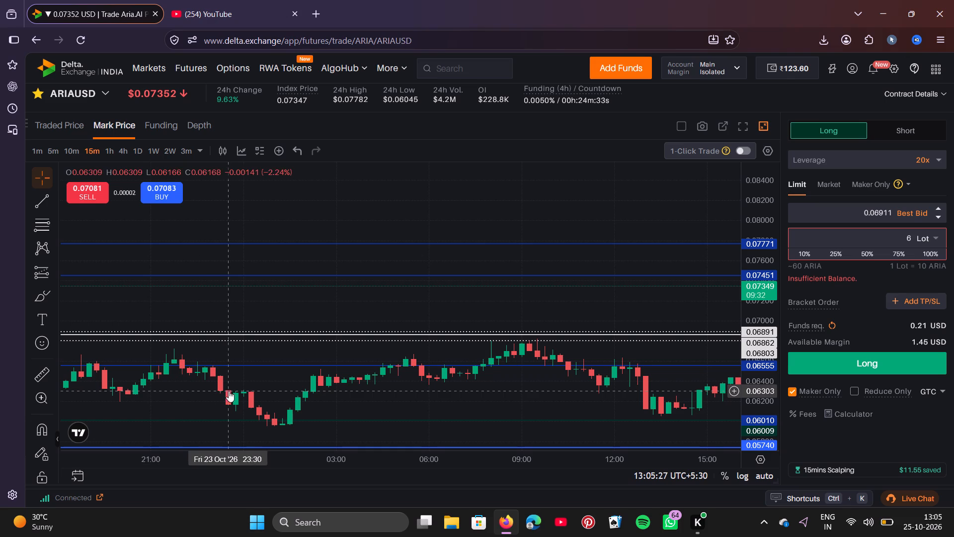
{"action": "scroll", "coordinate": [360, 376], "scroll_direction": "left", "scroll_amount": 1}
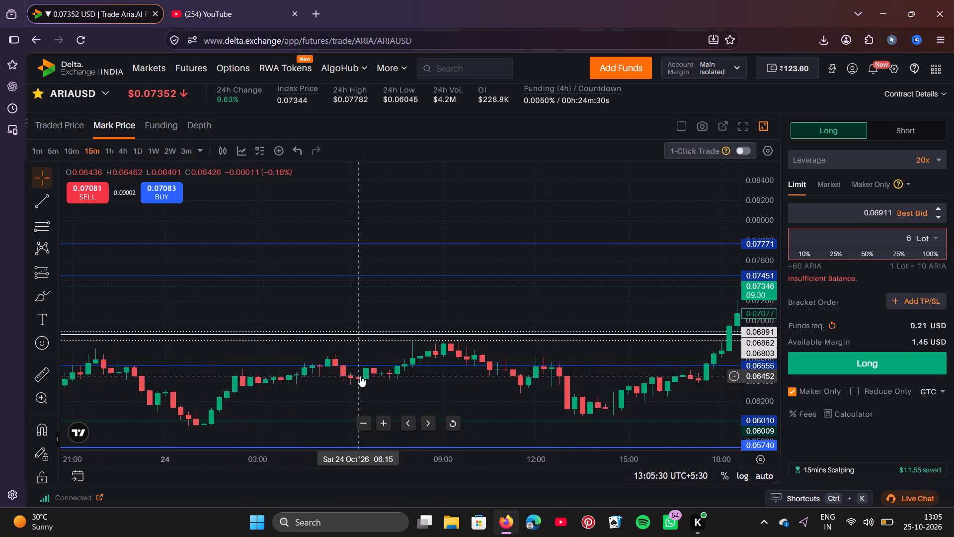
{"action": "scroll", "coordinate": [360, 376], "scroll_direction": "left", "scroll_amount": 1}
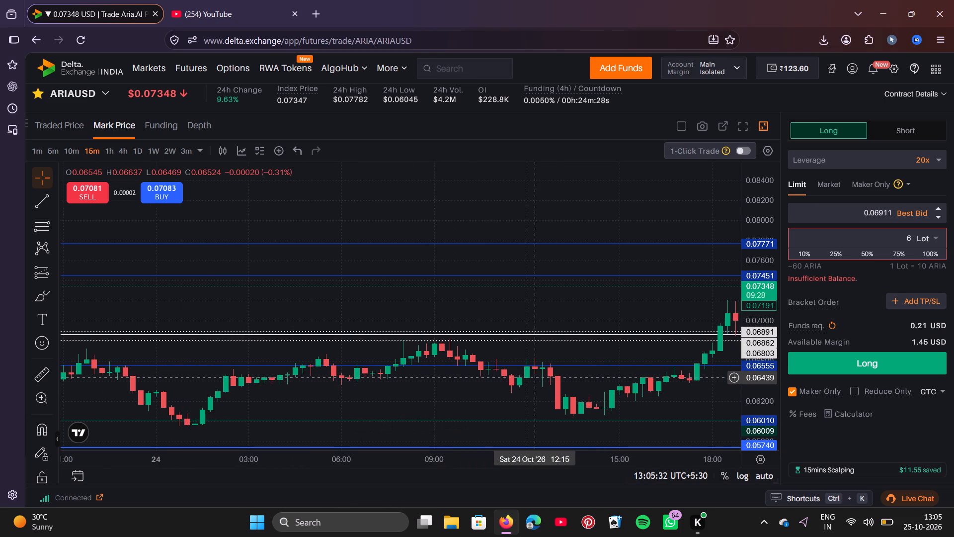
{"action": "scroll", "coordinate": [631, 395], "scroll_direction": "left", "scroll_amount": 1}
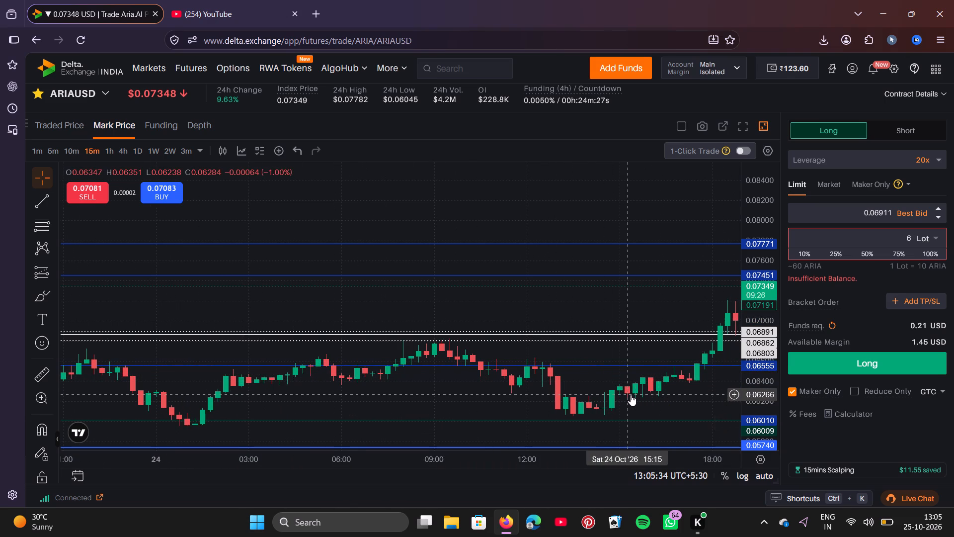
{"action": "scroll", "coordinate": [631, 395], "scroll_direction": "left", "scroll_amount": 4}
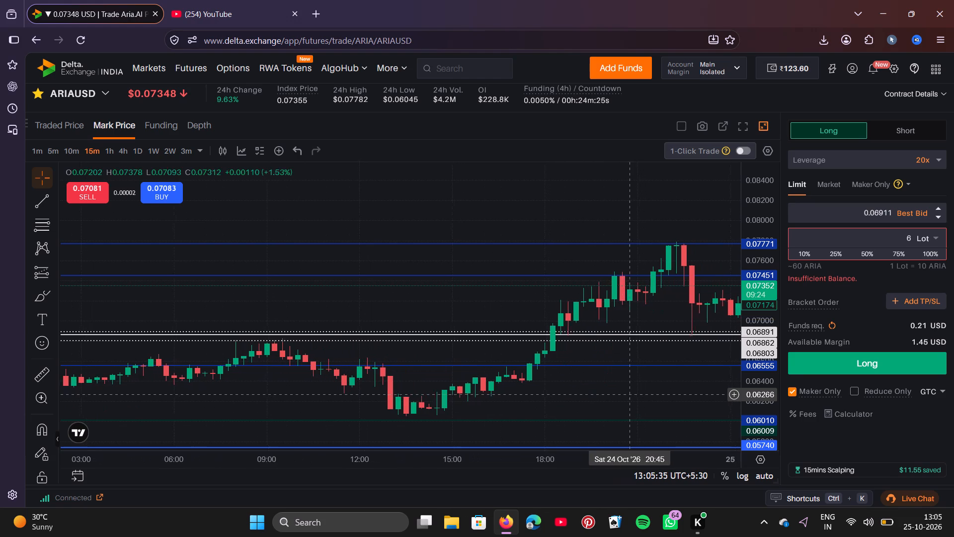
{"action": "scroll", "coordinate": [631, 395], "scroll_direction": "left", "scroll_amount": 4}
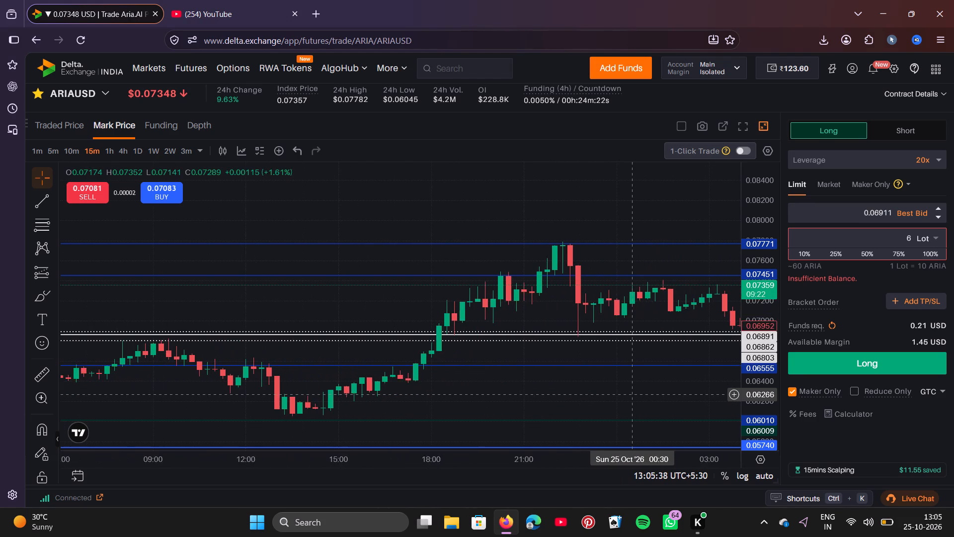
{"action": "scroll", "coordinate": [631, 395], "scroll_direction": "left", "scroll_amount": 2}
{"action": "scroll", "coordinate": [631, 395], "scroll_direction": "down", "scroll_amount": 1}
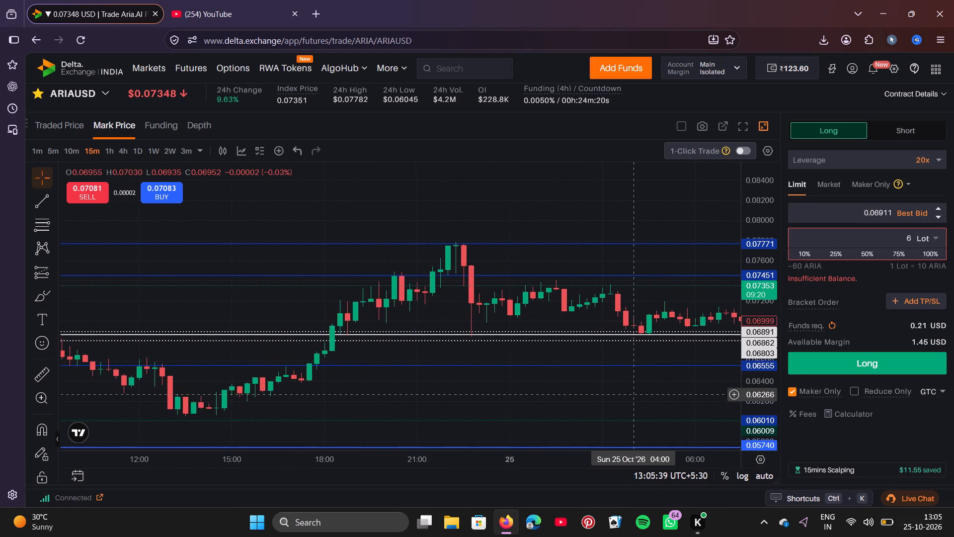
{"action": "scroll", "coordinate": [631, 395], "scroll_direction": "down", "scroll_amount": 1}
{"action": "scroll", "coordinate": [772, 373], "scroll_direction": "right", "scroll_amount": 1}
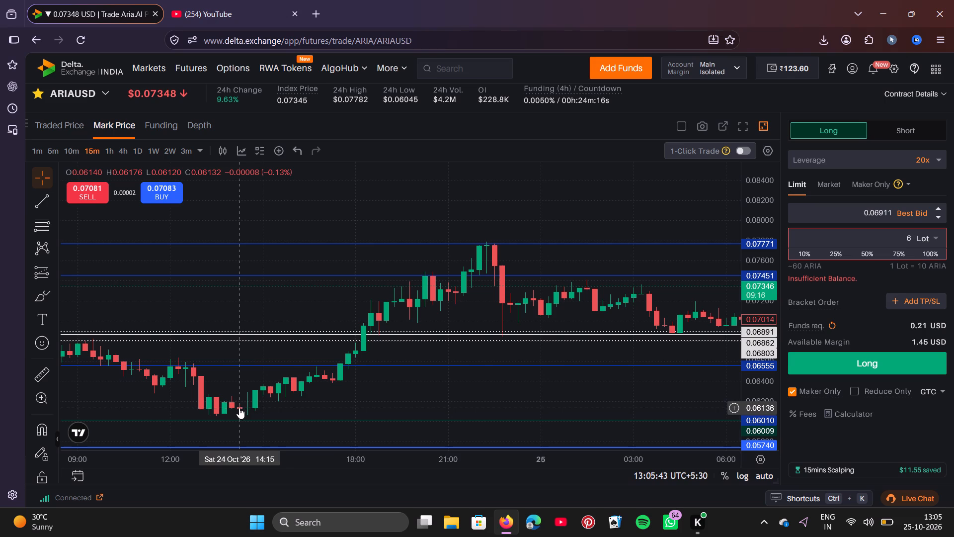
{"action": "scroll", "coordinate": [298, 398], "scroll_direction": "left", "scroll_amount": 8}
{"action": "scroll", "coordinate": [298, 398], "scroll_direction": "right", "scroll_amount": 1}
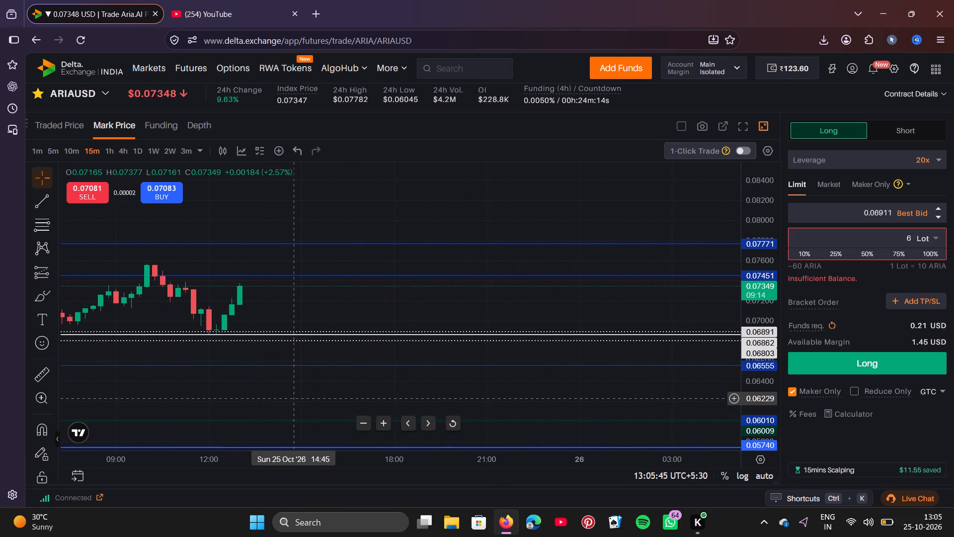
{"action": "scroll", "coordinate": [298, 398], "scroll_direction": "right", "scroll_amount": 3}
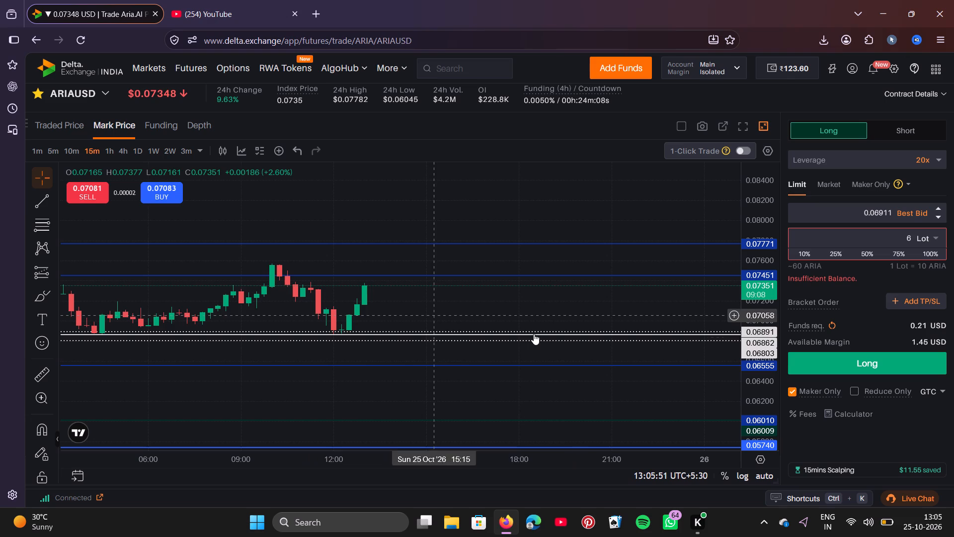
{"action": "scroll", "coordinate": [430, 345], "scroll_direction": "right", "scroll_amount": 2}
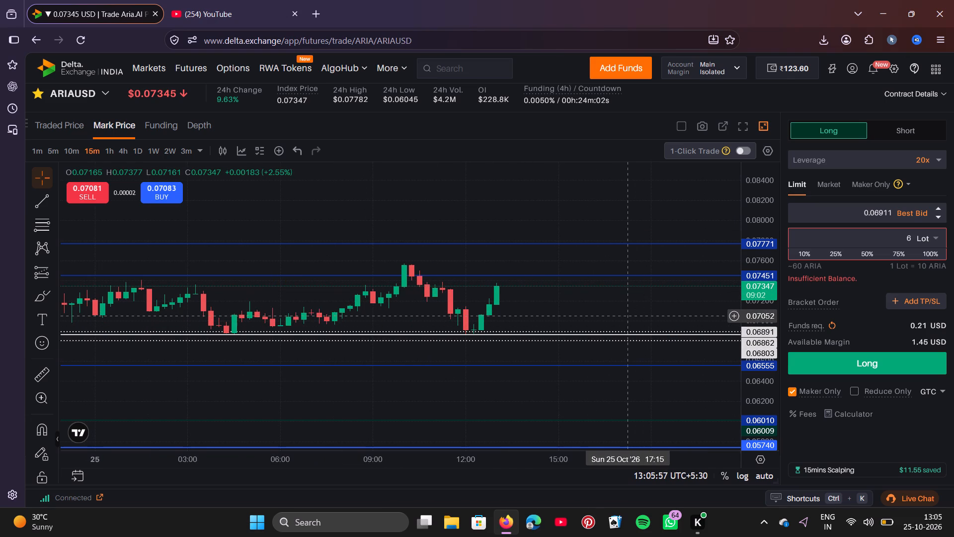
Place a maker-only limit short of 6 lots of ARIAUSD at the best offer price of 0.07358.
{"action": "left_click", "coordinate": [891, 130]}
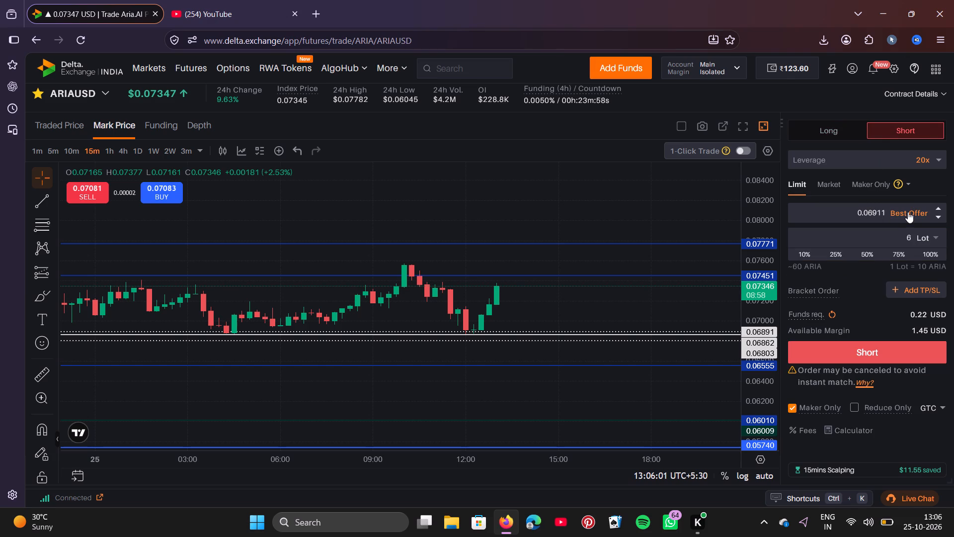
{"action": "left_click", "coordinate": [908, 212]}
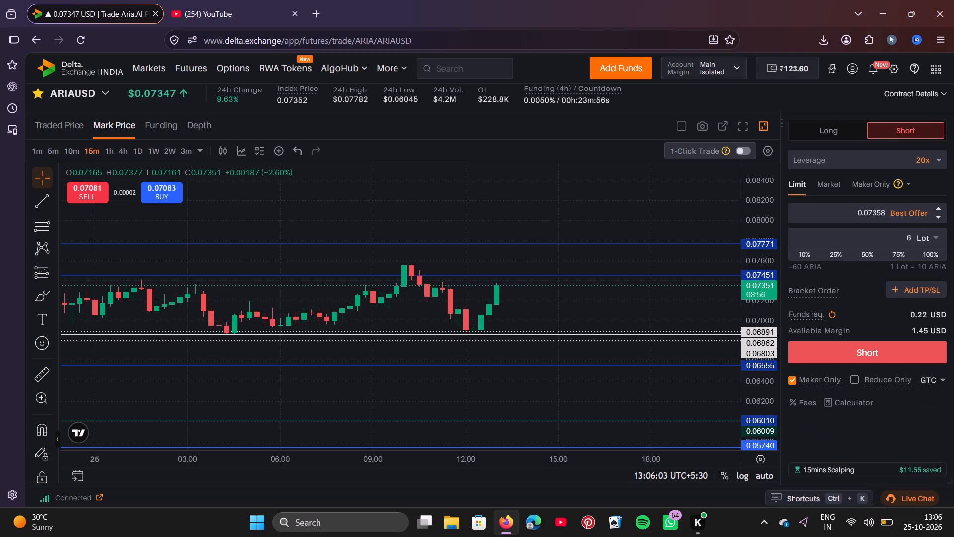
{"action": "left_click", "coordinate": [828, 357]}
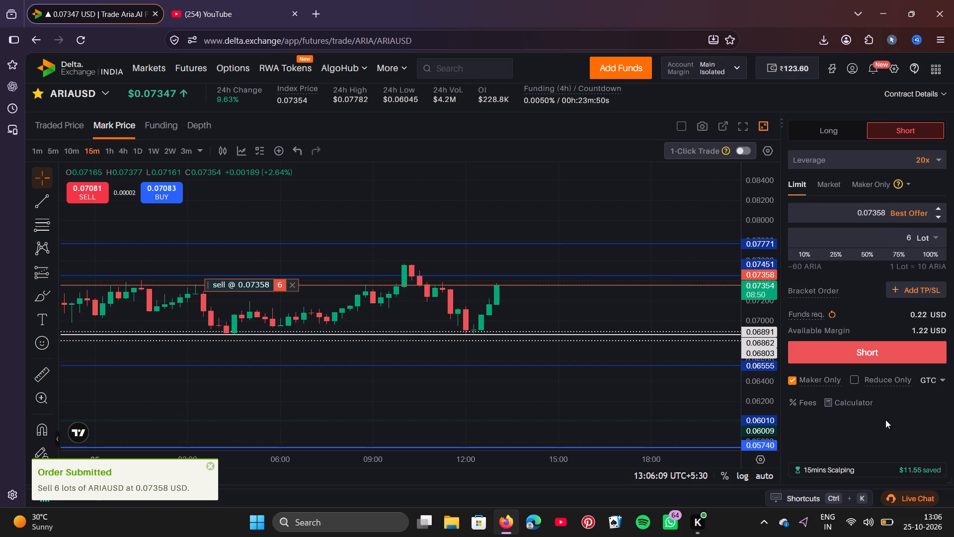
Turn off automatic margin top-up for the open ARIAUSD short position.
{"action": "scroll", "coordinate": [885, 420], "scroll_direction": "down", "scroll_amount": 2}
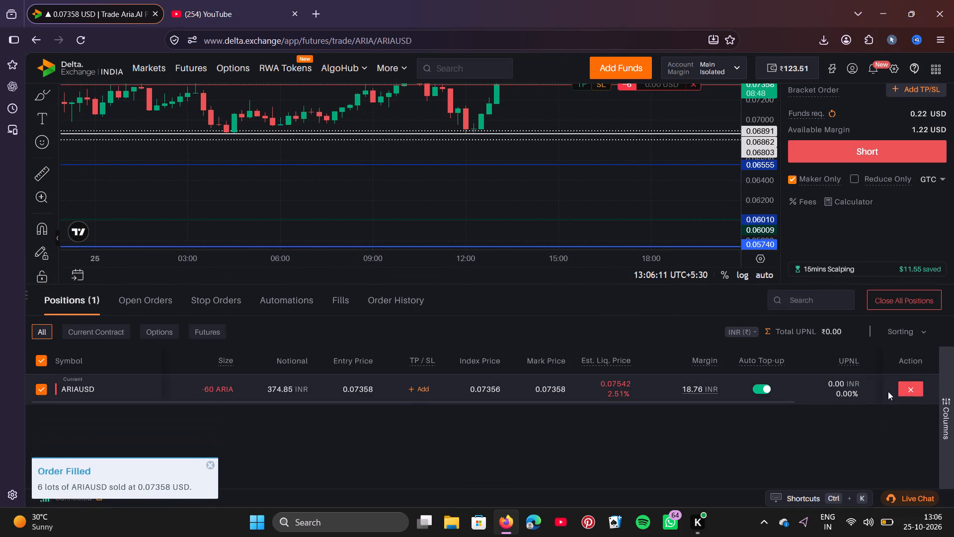
{"action": "left_click", "coordinate": [765, 389]}
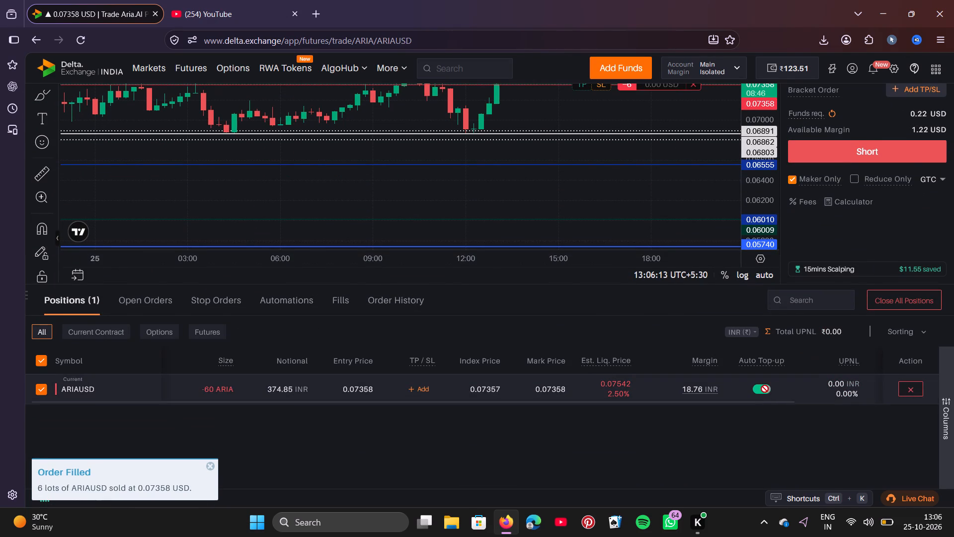
Place a second limit short of 6 lots at 0.07502, just below the liquidation price line.
{"action": "scroll", "coordinate": [761, 447], "scroll_direction": "up", "scroll_amount": 2}
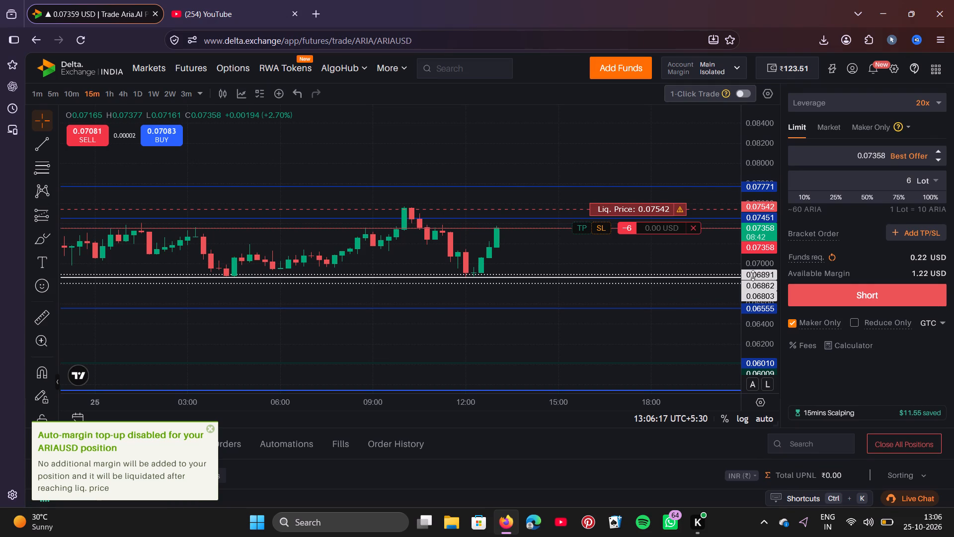
{"action": "left_click_drag", "start_coordinate": [758, 263], "coordinate": [757, 136]}
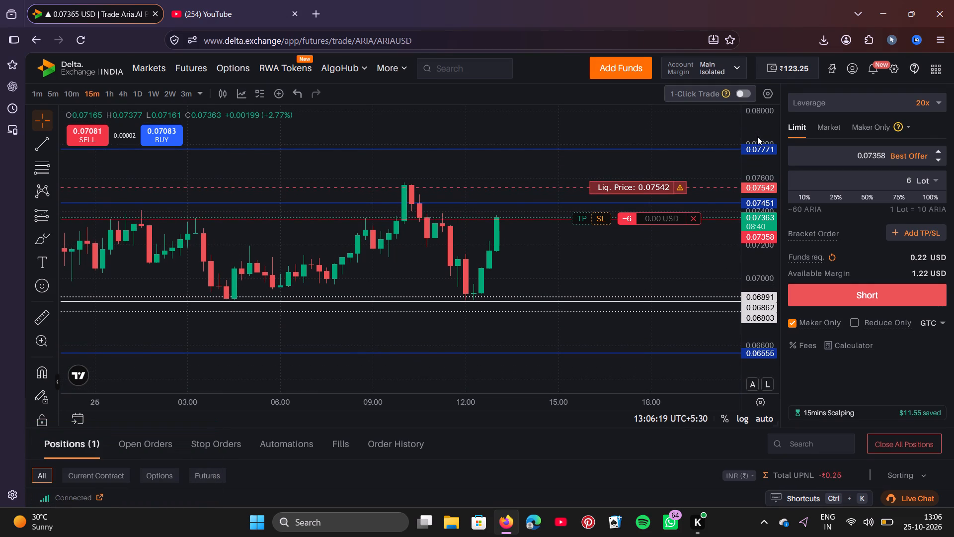
{"action": "left_click_drag", "start_coordinate": [756, 272], "coordinate": [766, 179]}
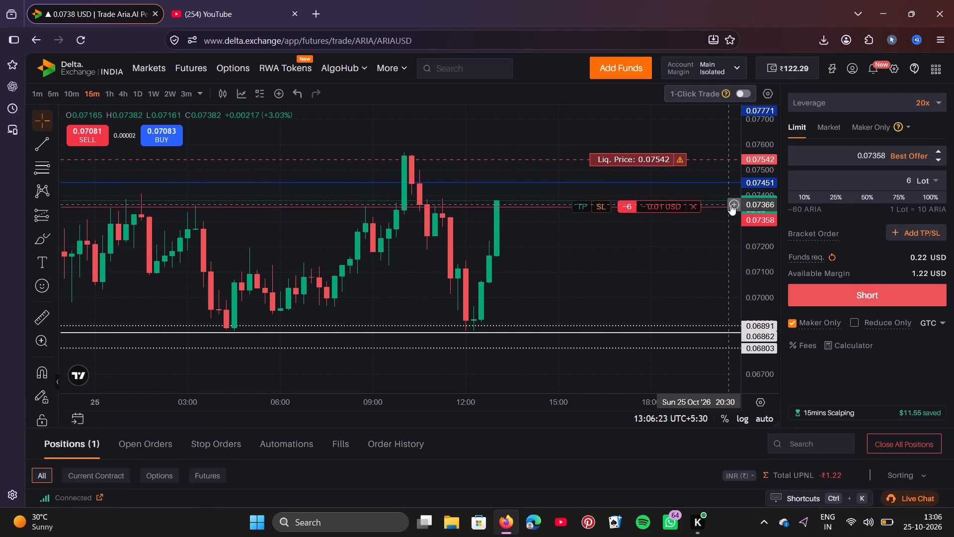
{"action": "left_click", "coordinate": [661, 170]}
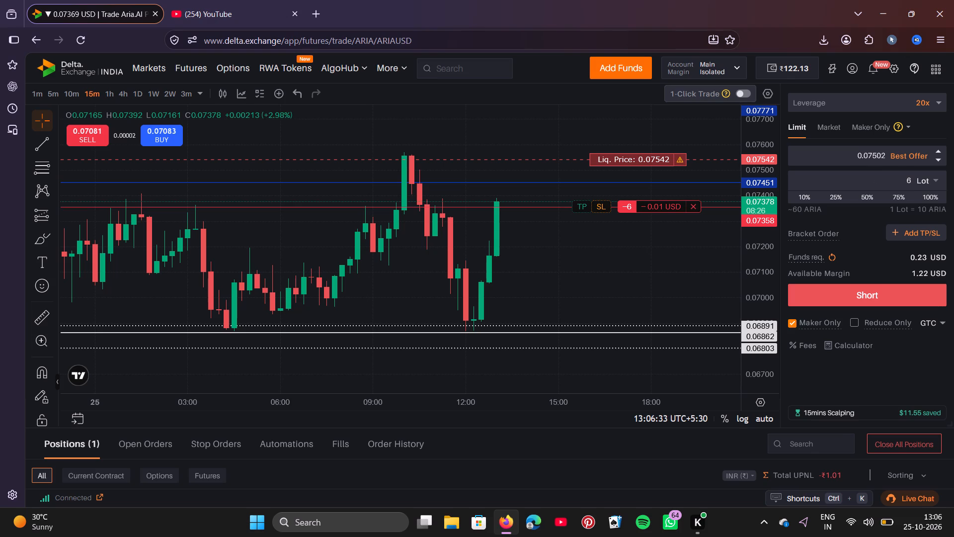
{"action": "left_click", "coordinate": [710, 170]}
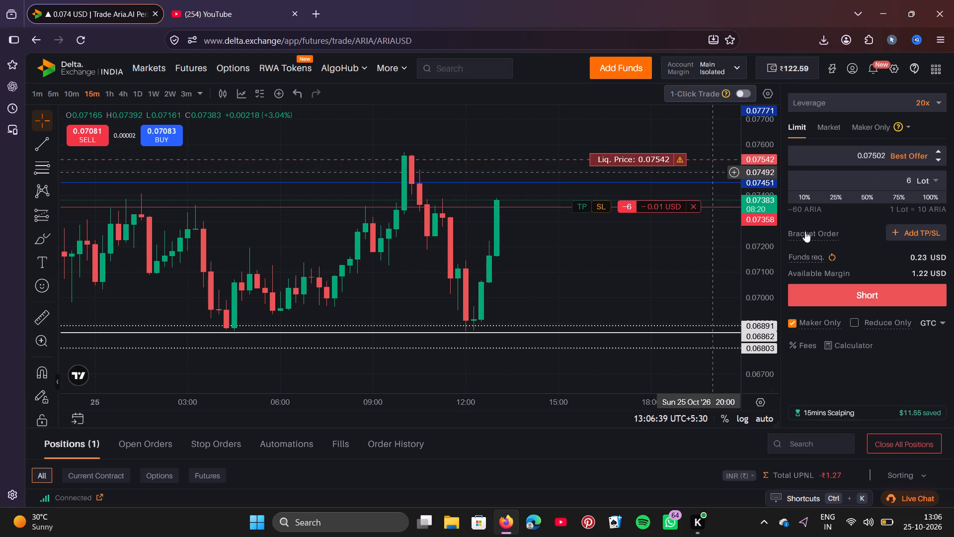
{"action": "left_click", "coordinate": [854, 291]}
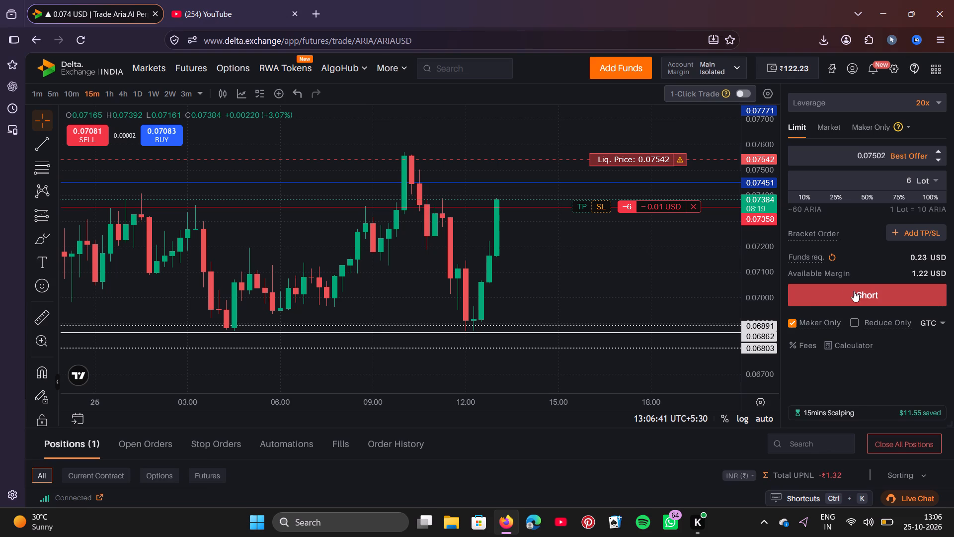
Review the open short's position details and the 25 October candles around its entry, pending sell and liquidation lines.
{"action": "scroll", "coordinate": [713, 304], "scroll_direction": "left", "scroll_amount": 1}
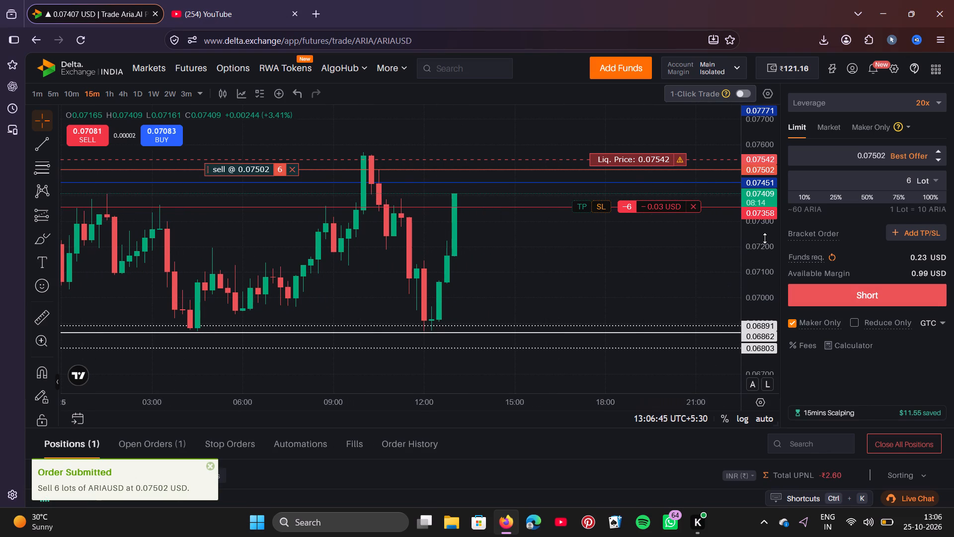
{"action": "left_click_drag", "start_coordinate": [765, 238], "coordinate": [767, 158]}
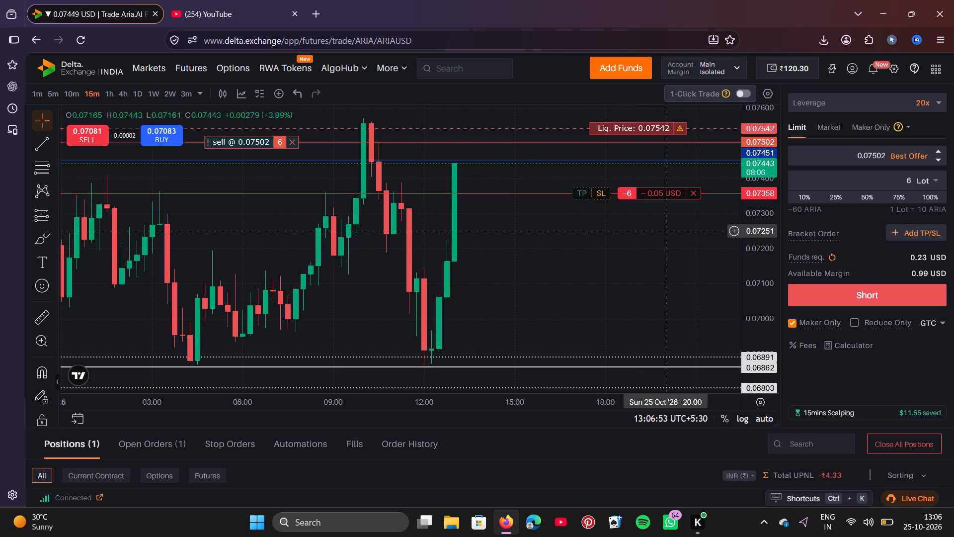
{"action": "scroll", "coordinate": [881, 353], "scroll_direction": "down", "scroll_amount": 3}
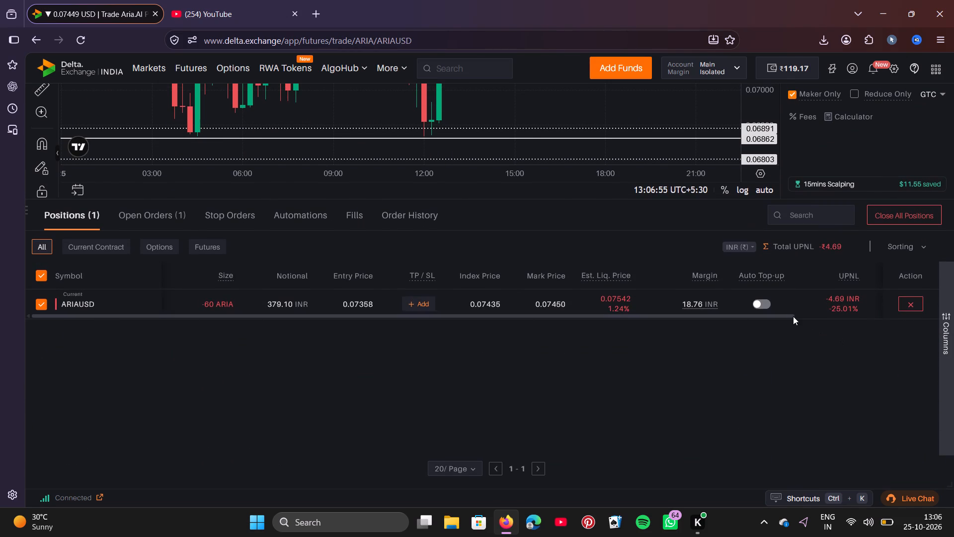
{"action": "scroll", "coordinate": [793, 316], "scroll_direction": "up", "scroll_amount": 4}
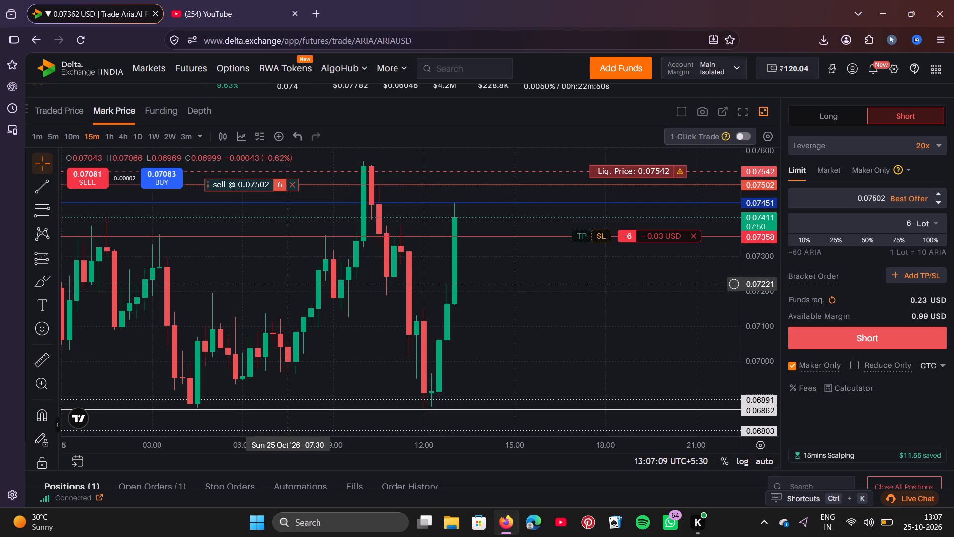
{"action": "scroll", "coordinate": [285, 283], "scroll_direction": "right", "scroll_amount": 2}
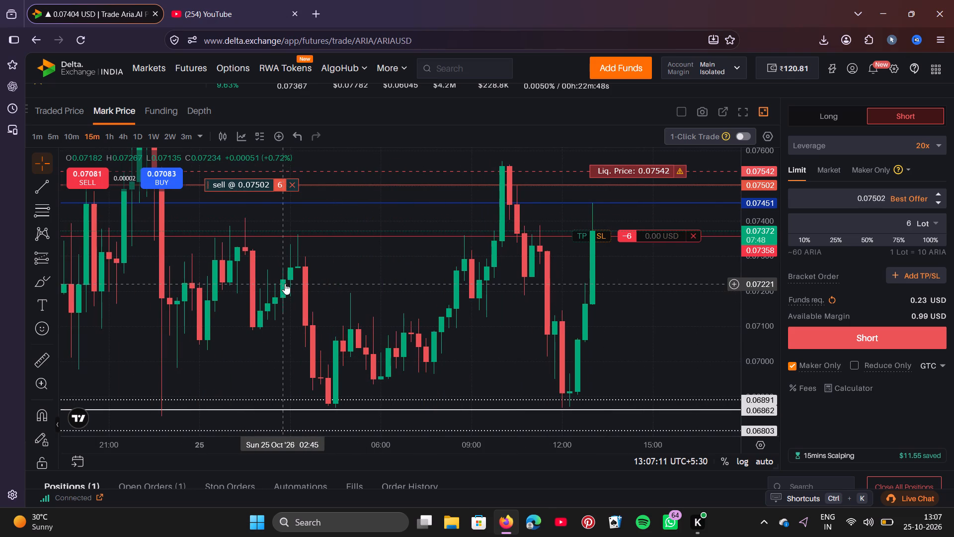
{"action": "scroll", "coordinate": [285, 283], "scroll_direction": "right", "scroll_amount": 1}
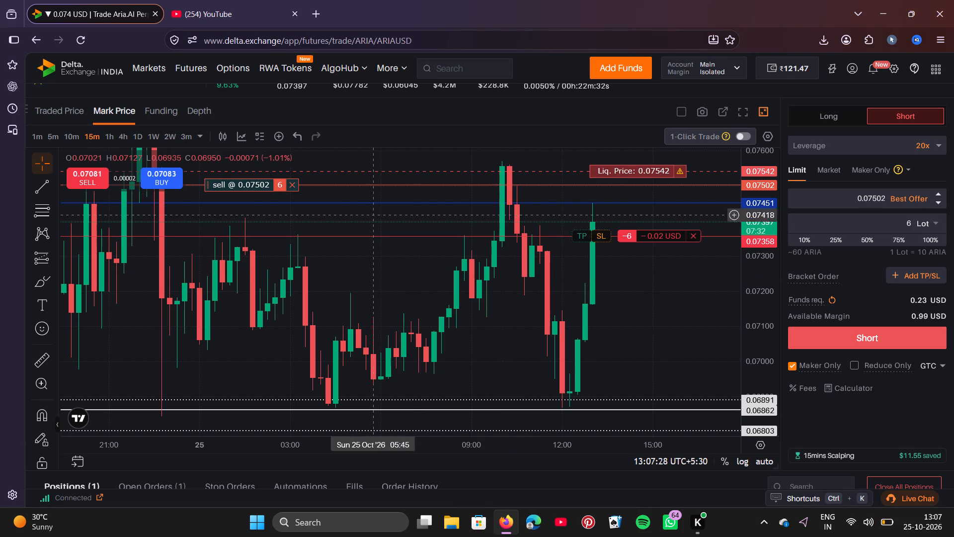
Move the pending 6-lot sell order on the chart to 0.07453, next to the marked 0.07451 level.
{"action": "left_click_drag", "start_coordinate": [228, 183], "coordinate": [230, 201]}
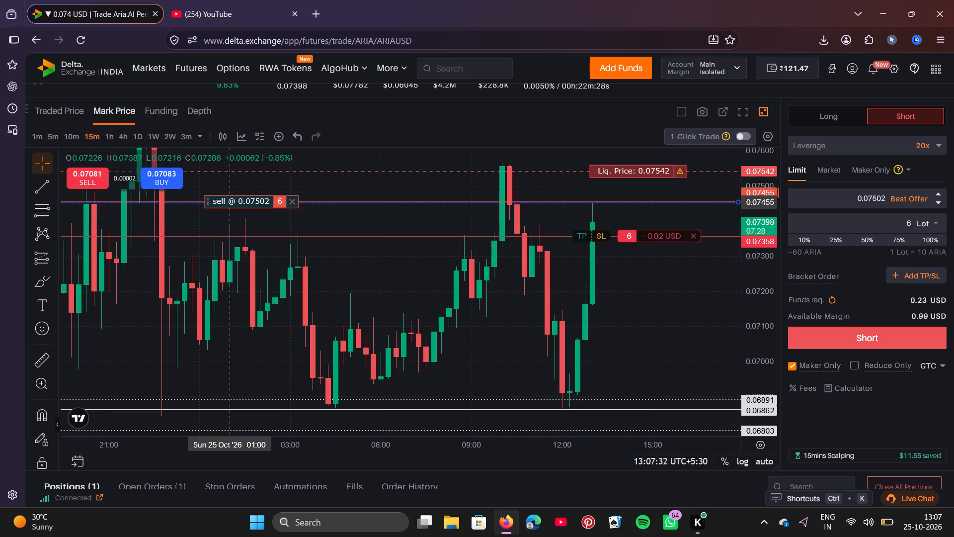
{"action": "left_click_drag", "start_coordinate": [230, 201], "coordinate": [231, 202]}
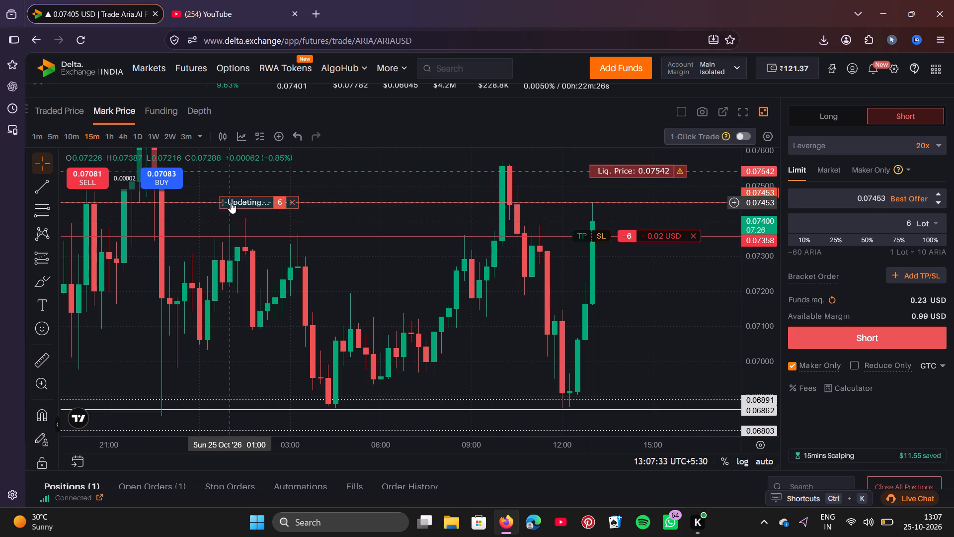
Examine the 25 October 15-minute candles against the short entry, the pending sell order and the marked levels.
{"action": "scroll", "coordinate": [396, 292], "scroll_direction": "right", "scroll_amount": 2}
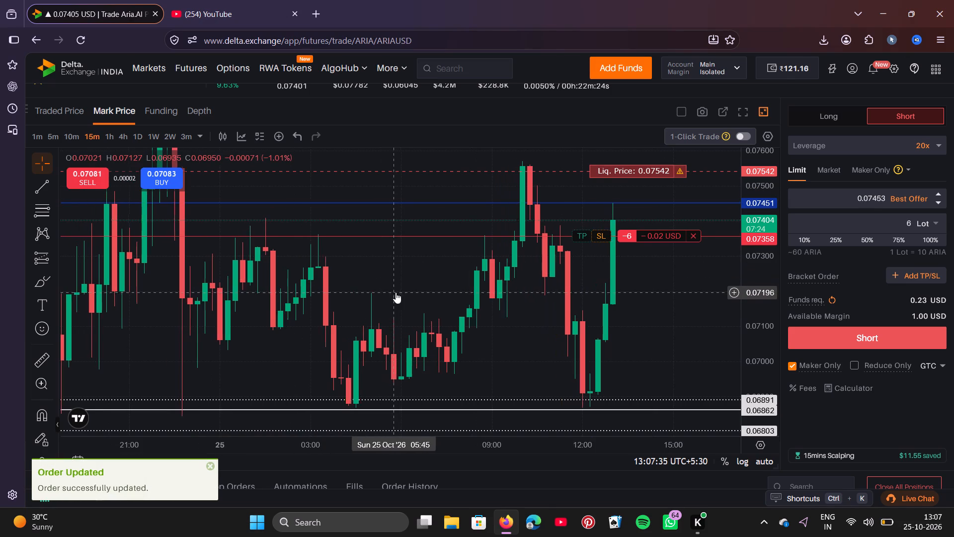
{"action": "scroll", "coordinate": [396, 292], "scroll_direction": "right", "scroll_amount": 1}
{"action": "scroll", "coordinate": [396, 292], "scroll_direction": "left", "scroll_amount": 2}
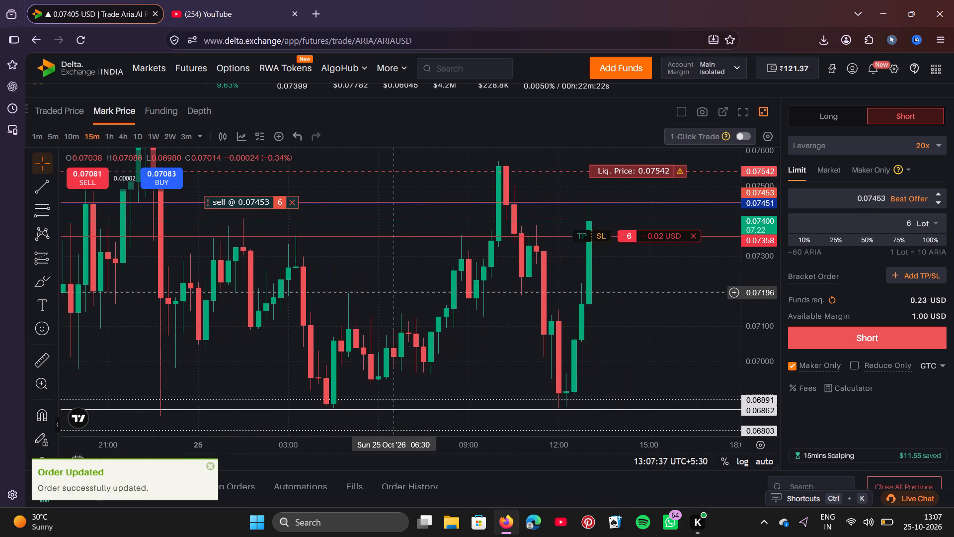
{"action": "scroll", "coordinate": [396, 292], "scroll_direction": "left", "scroll_amount": 2}
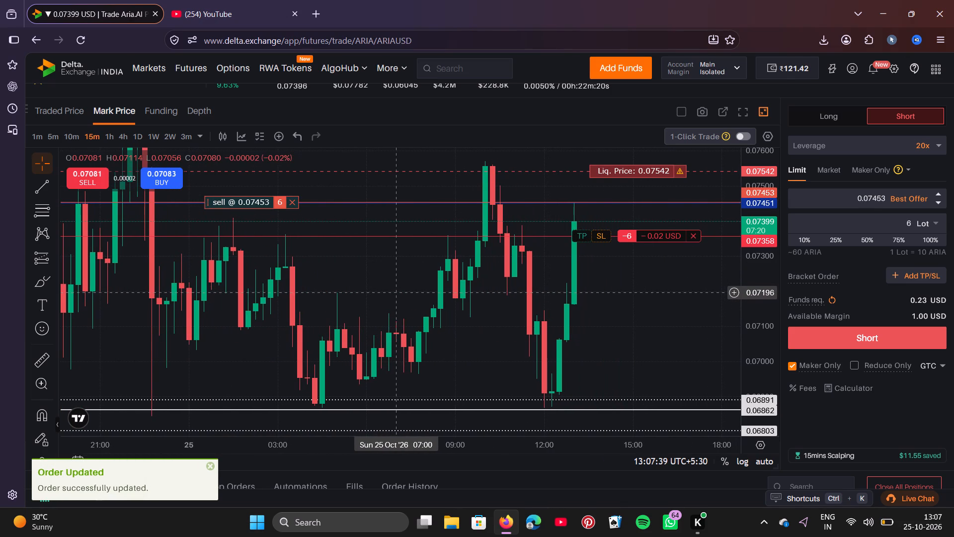
{"action": "scroll", "coordinate": [396, 292], "scroll_direction": "left", "scroll_amount": 6}
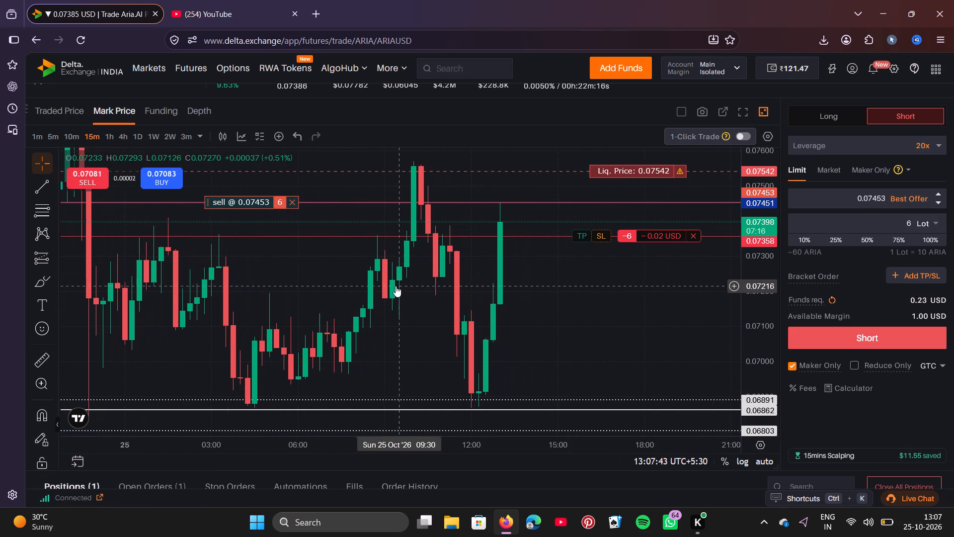
{"action": "scroll", "coordinate": [396, 286], "scroll_direction": "left", "scroll_amount": 4}
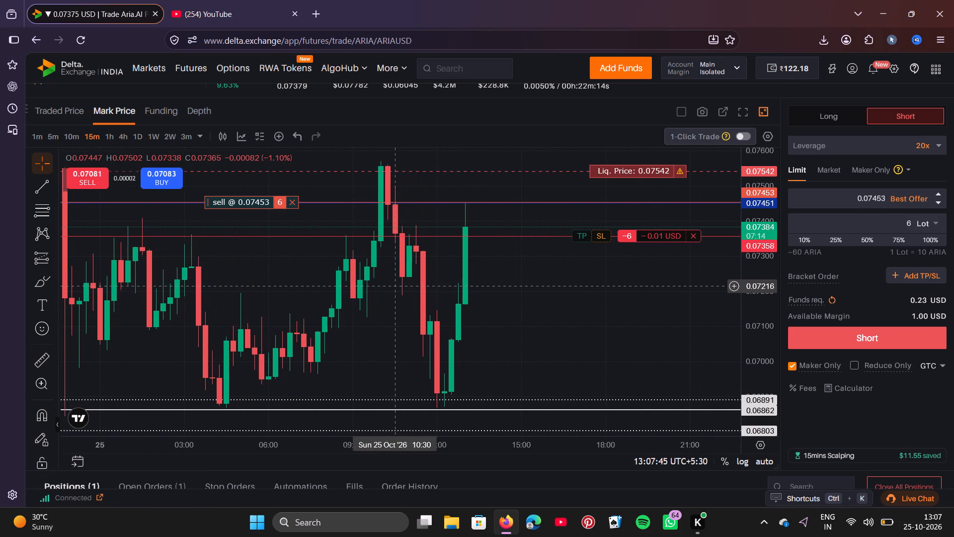
Add a take-profit order at 0.06985 to the open 6-lot short, working from the 1-hour chart.
{"action": "left_click", "coordinate": [108, 136]}
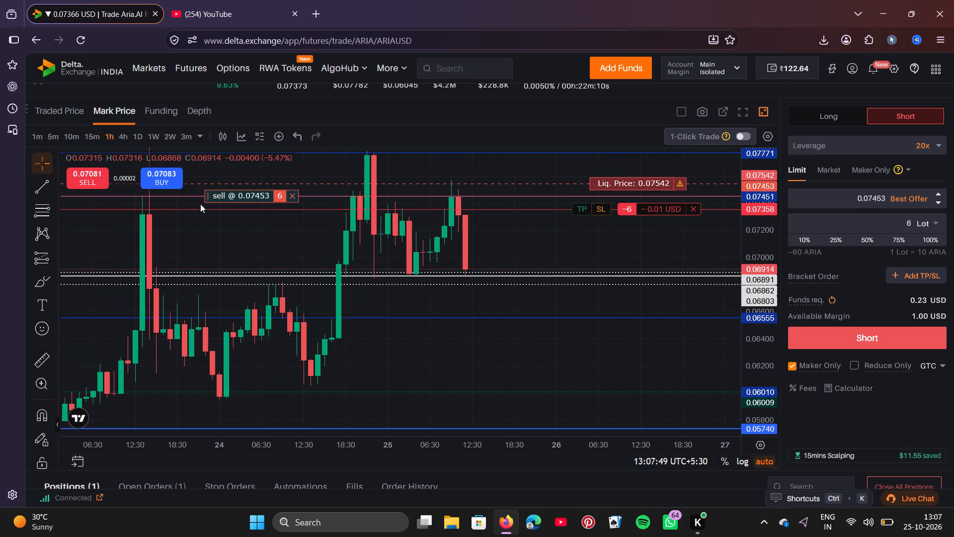
{"action": "scroll", "coordinate": [305, 271], "scroll_direction": "right", "scroll_amount": 2}
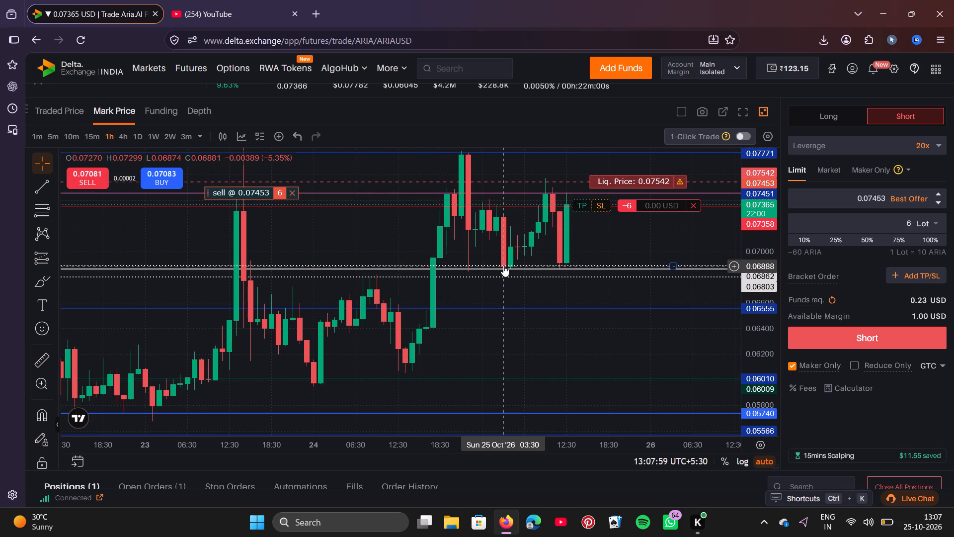
{"action": "scroll", "coordinate": [559, 263], "scroll_direction": "left", "scroll_amount": 1}
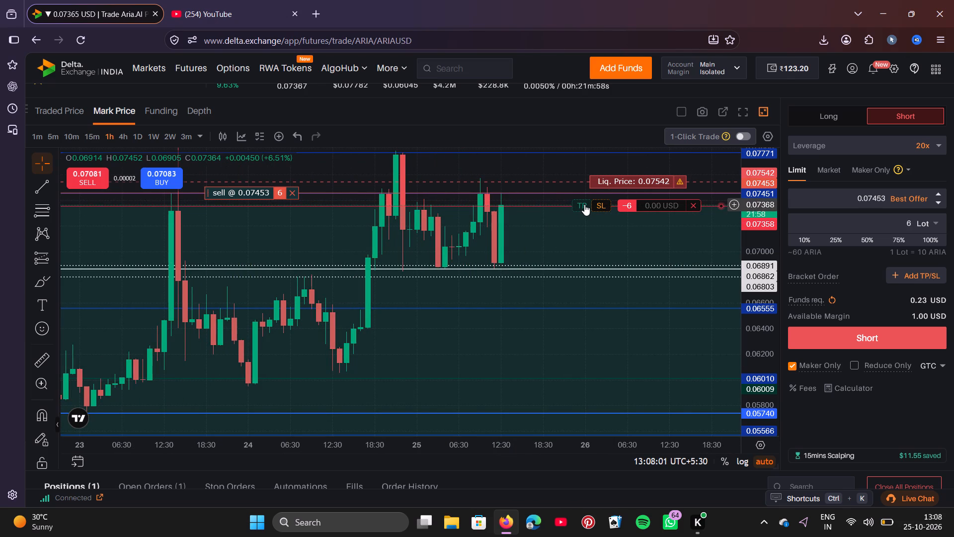
{"action": "left_click_drag", "start_coordinate": [584, 204], "coordinate": [582, 249]}
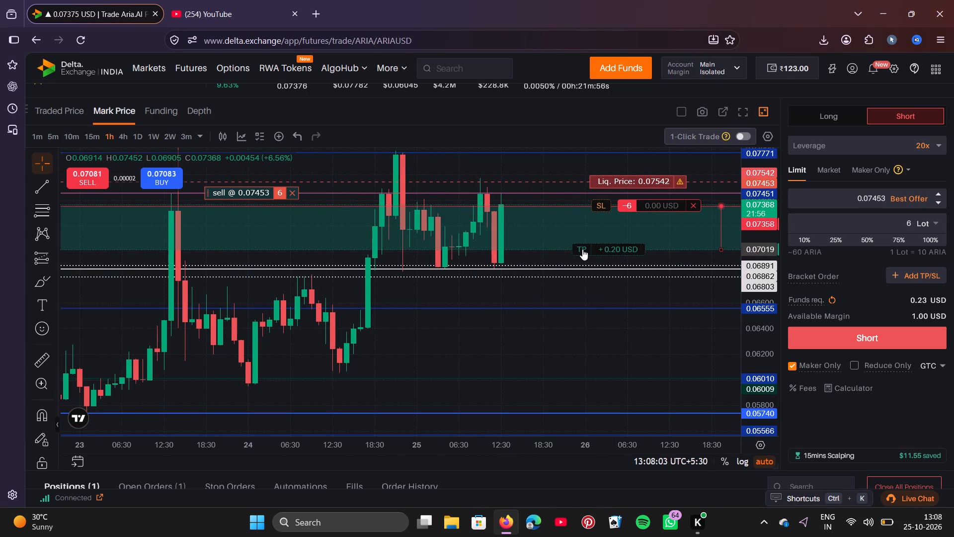
{"action": "left_click_drag", "start_coordinate": [582, 249], "coordinate": [580, 253]}
{"action": "scroll", "coordinate": [611, 289], "scroll_direction": "left", "scroll_amount": 1}
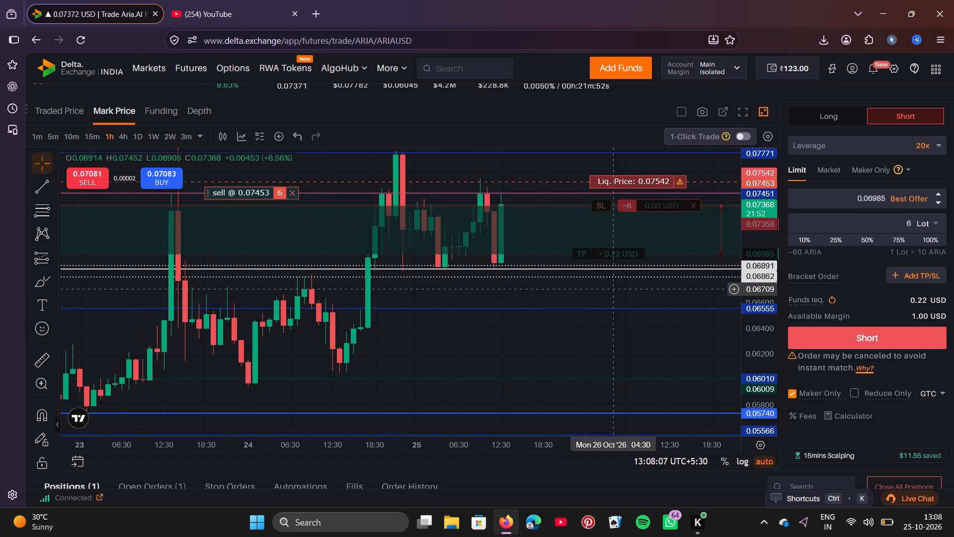
{"action": "scroll", "coordinate": [611, 289], "scroll_direction": "left", "scroll_amount": 1}
{"action": "scroll", "coordinate": [551, 321], "scroll_direction": "left", "scroll_amount": 1}
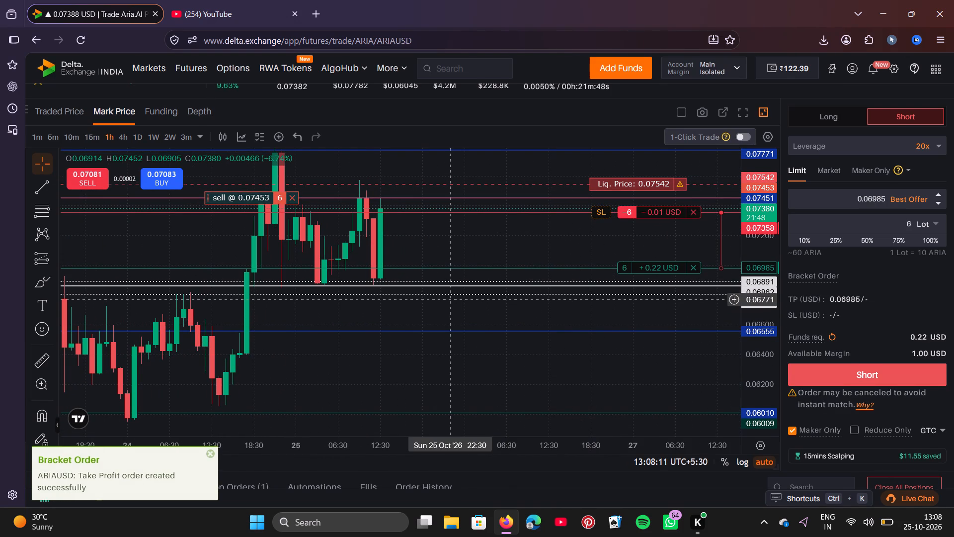
Move the short's take-profit to 0.06916 on the 15-minute chart, just above the dotted 0.06891 level.
{"action": "left_click_drag", "start_coordinate": [767, 235], "coordinate": [769, 145]}
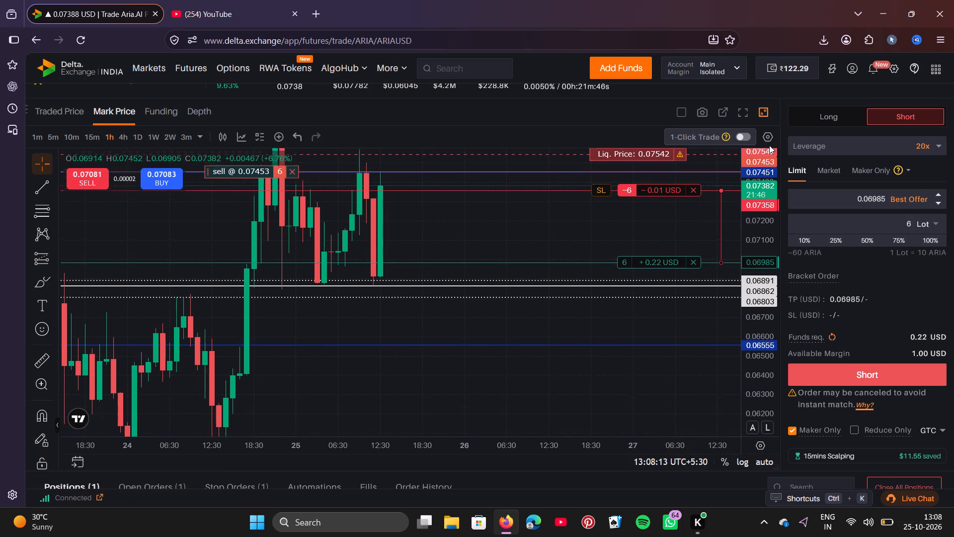
{"action": "left_click_drag", "start_coordinate": [769, 145], "coordinate": [772, 128]}
{"action": "scroll", "coordinate": [622, 316], "scroll_direction": "right", "scroll_amount": 1}
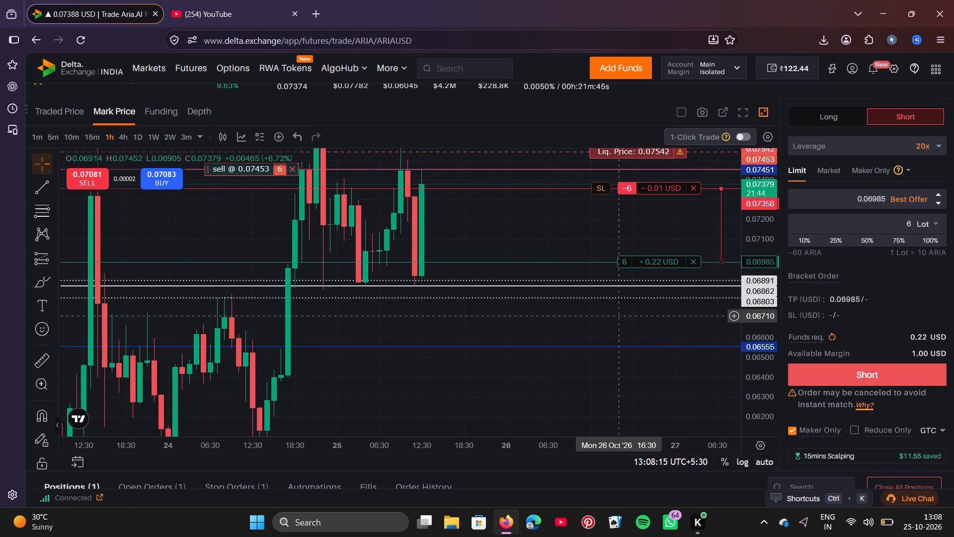
{"action": "scroll", "coordinate": [622, 316], "scroll_direction": "right", "scroll_amount": 1}
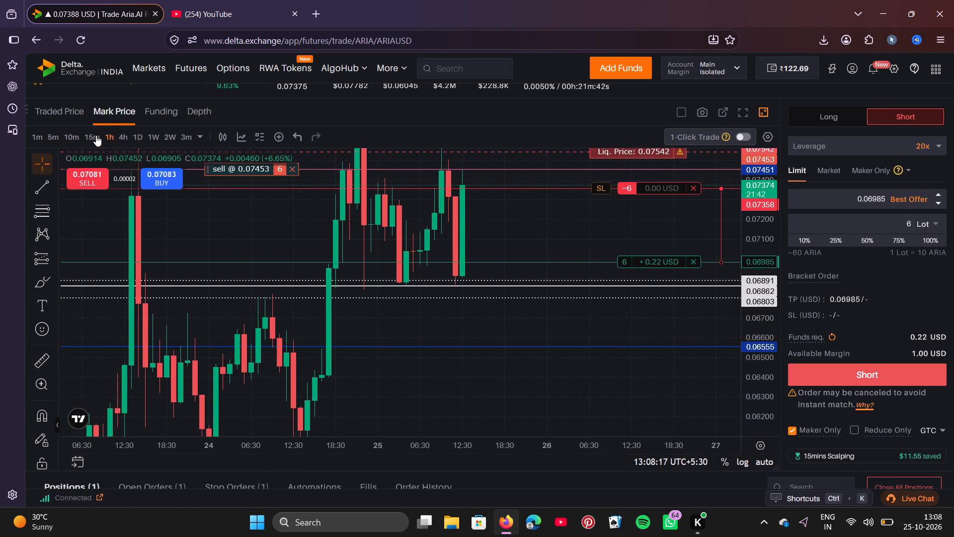
{"action": "left_click", "coordinate": [96, 135]}
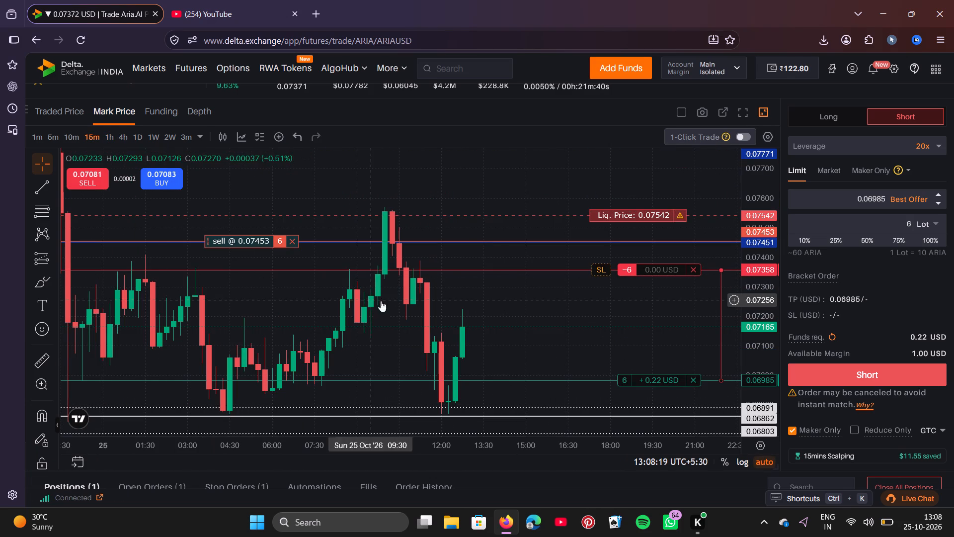
{"action": "scroll", "coordinate": [397, 304], "scroll_direction": "right", "scroll_amount": 2}
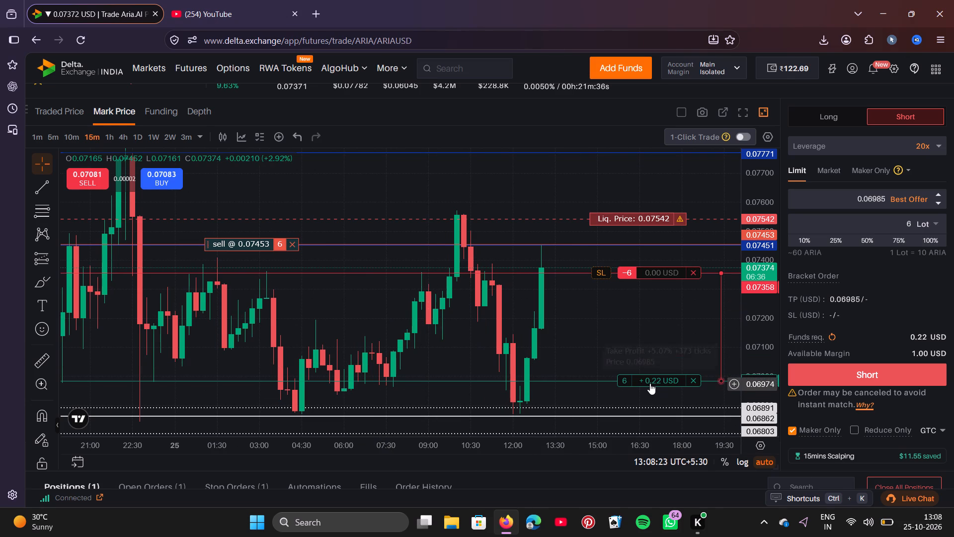
{"action": "left_click_drag", "start_coordinate": [649, 380], "coordinate": [648, 401]}
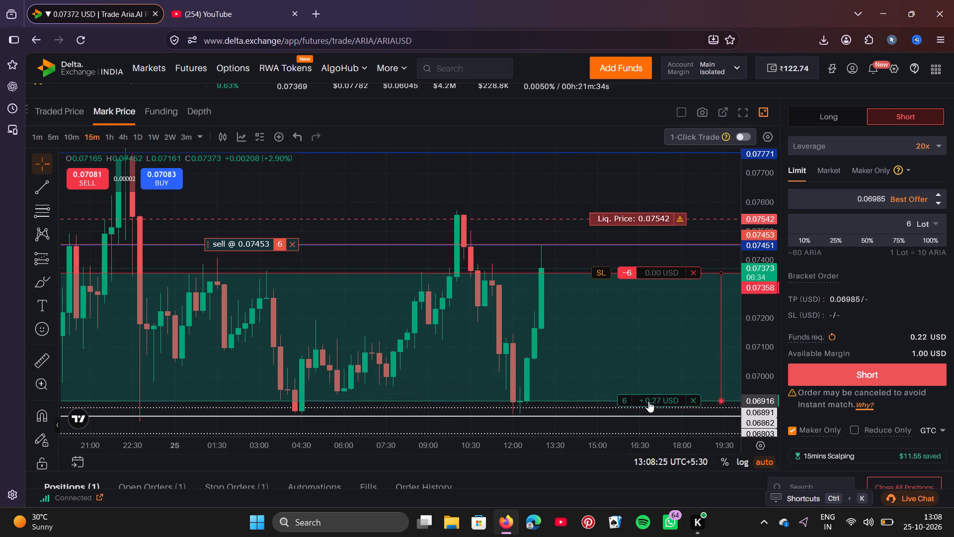
{"action": "left_click_drag", "start_coordinate": [648, 401], "coordinate": [648, 405]}
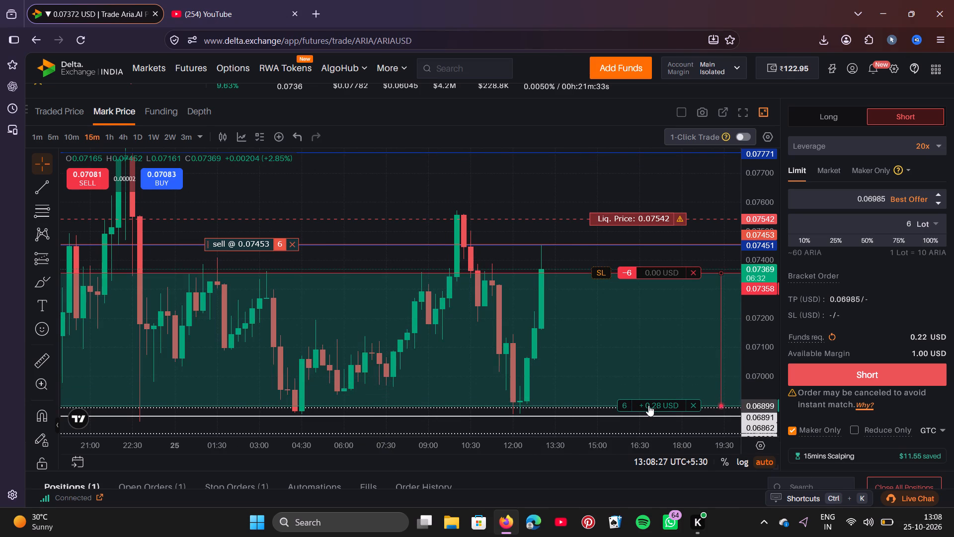
{"action": "left_click_drag", "start_coordinate": [648, 405], "coordinate": [648, 405]}
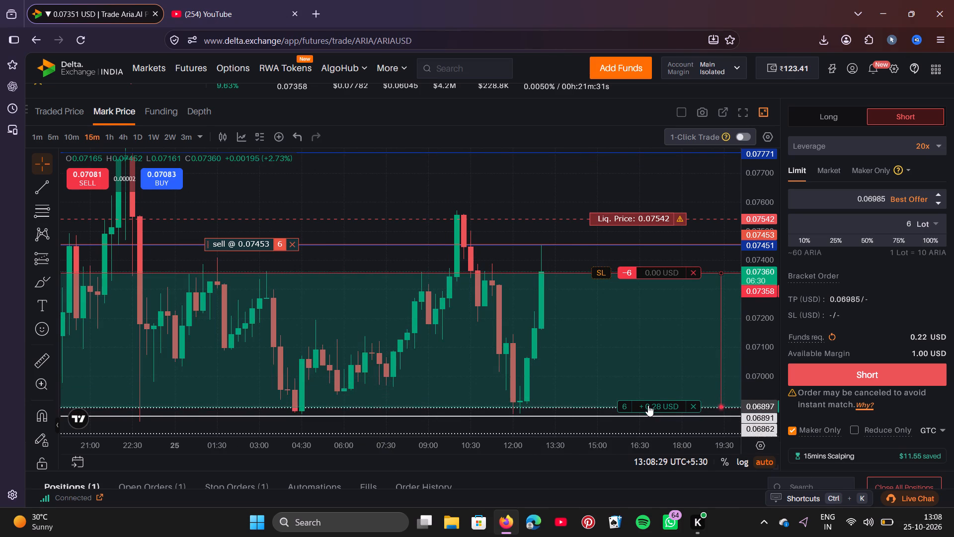
{"action": "left_click_drag", "start_coordinate": [648, 405], "coordinate": [645, 400]}
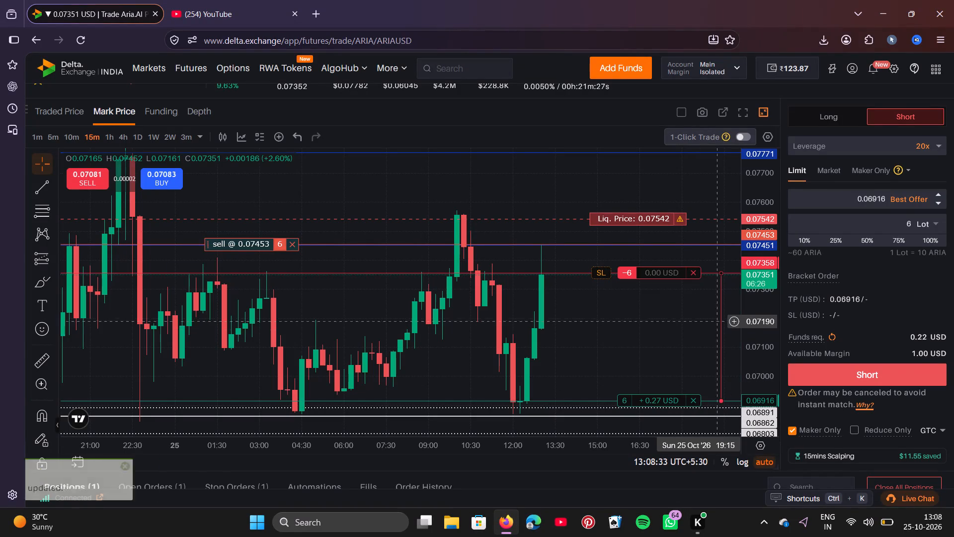
On the 5-minute chart, draw a horizontal line at 0.07168 and label it "bss".
{"action": "left_click_drag", "start_coordinate": [755, 211], "coordinate": [743, 313]}
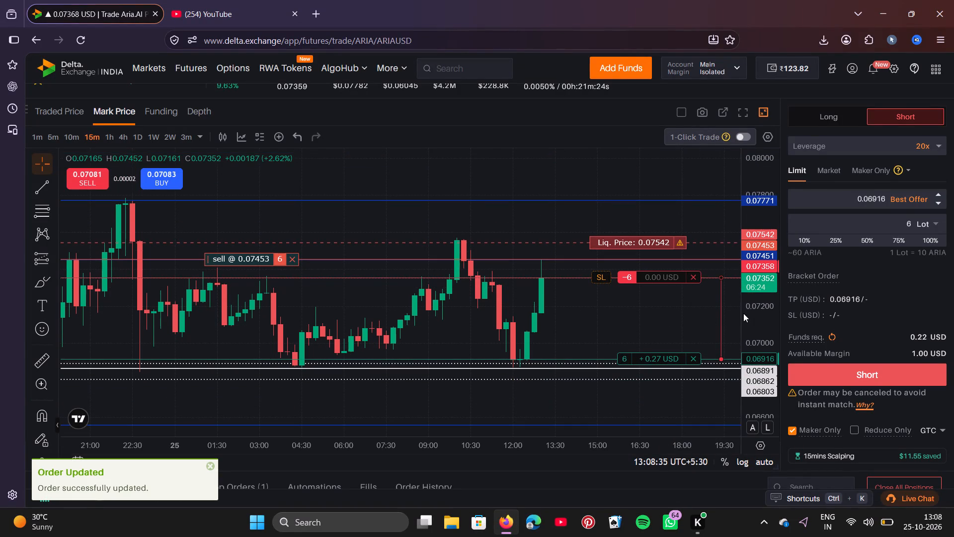
{"action": "left_click_drag", "start_coordinate": [593, 299], "coordinate": [509, 238]}
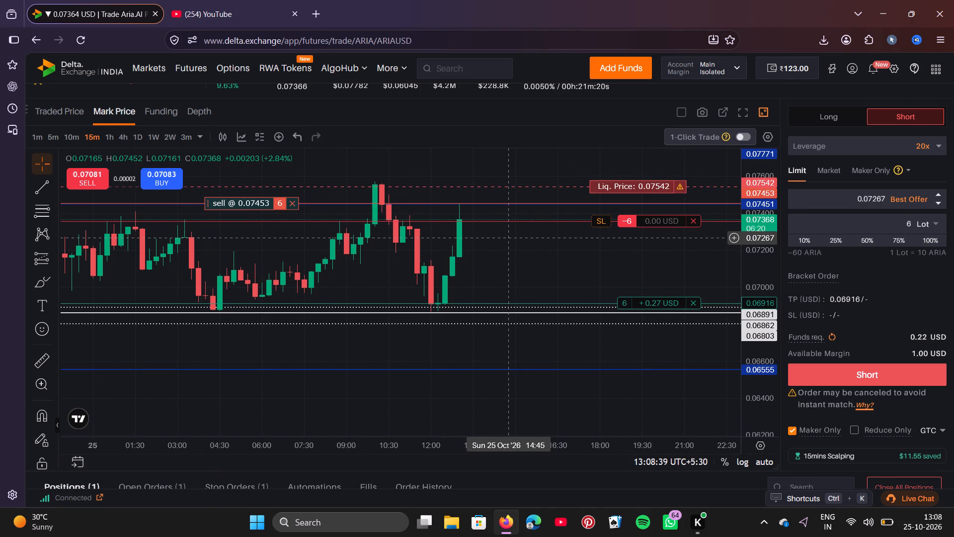
{"action": "left_click", "coordinate": [52, 138]}
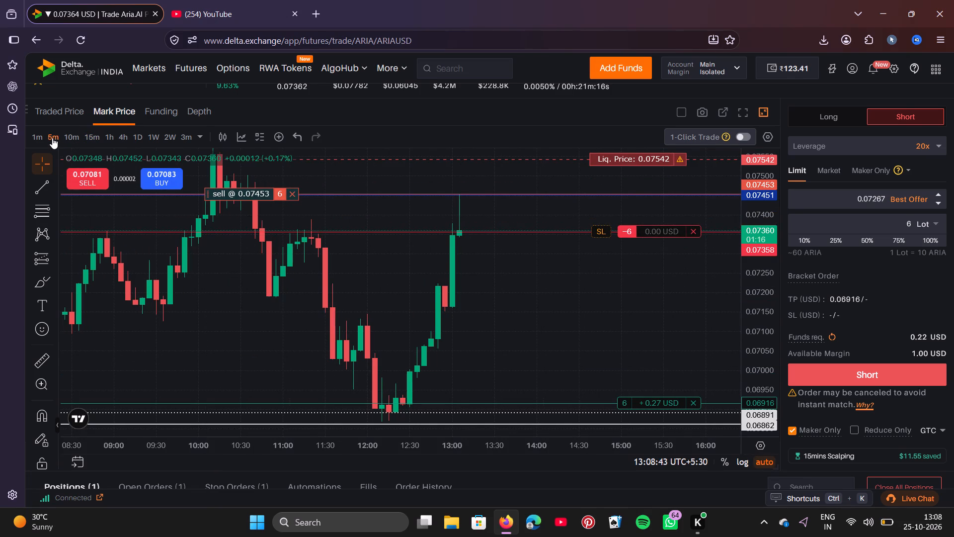
{"action": "scroll", "coordinate": [269, 254], "scroll_direction": "right", "scroll_amount": 1}
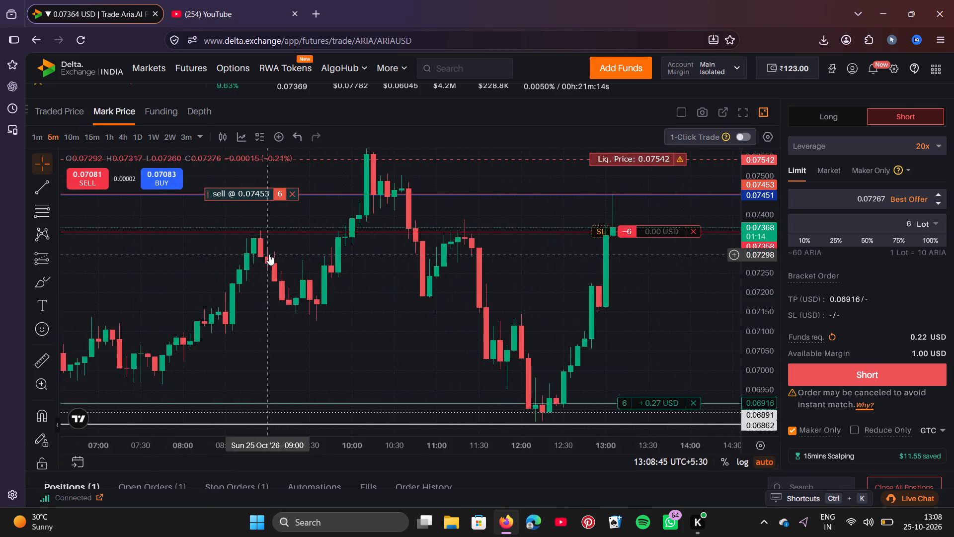
{"action": "scroll", "coordinate": [269, 254], "scroll_direction": "right", "scroll_amount": 1}
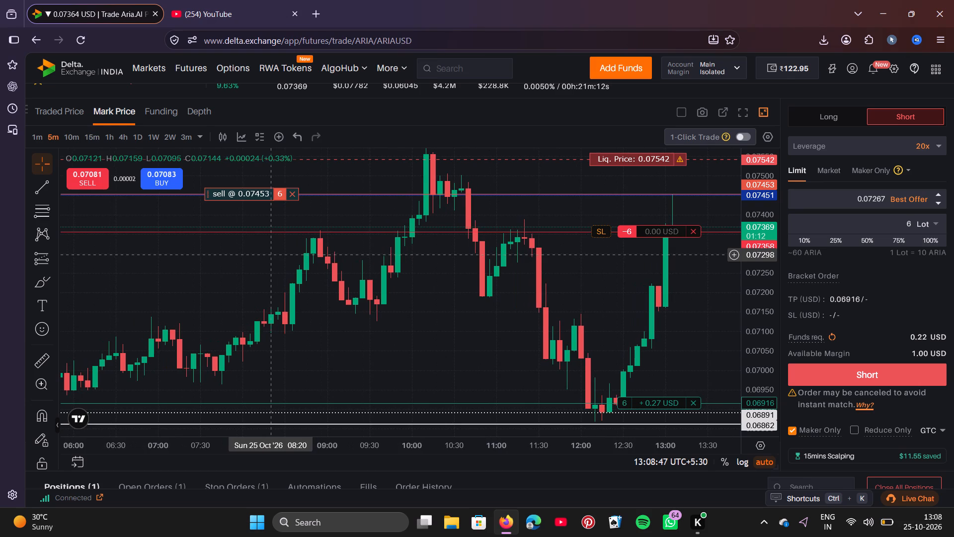
{"action": "scroll", "coordinate": [269, 254], "scroll_direction": "right", "scroll_amount": 2}
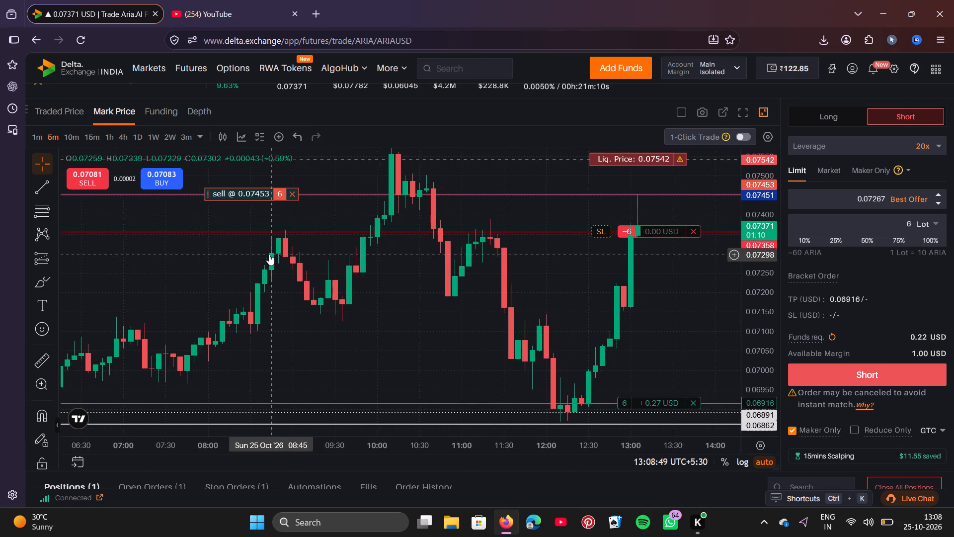
{"action": "scroll", "coordinate": [269, 254], "scroll_direction": "right", "scroll_amount": 1}
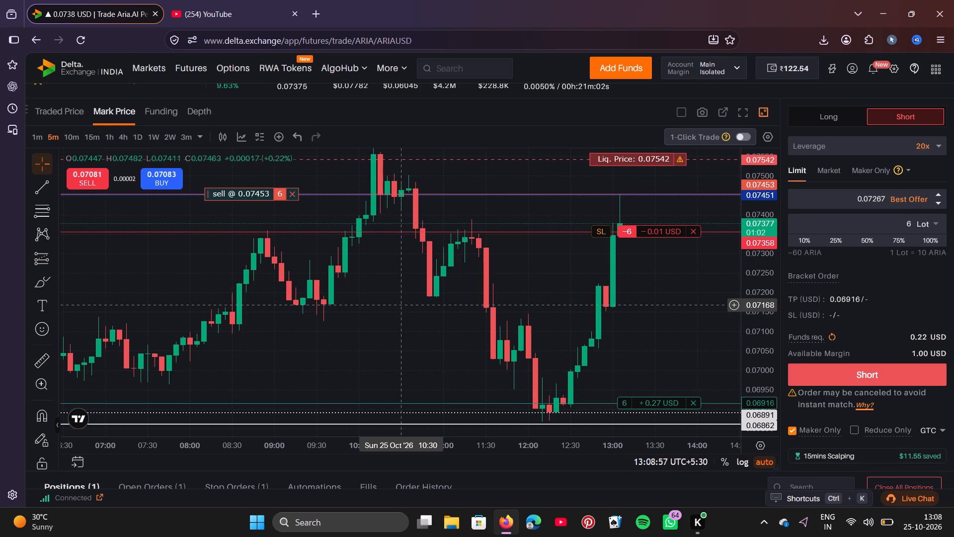
{"action": "key", "text": "alt+h"}
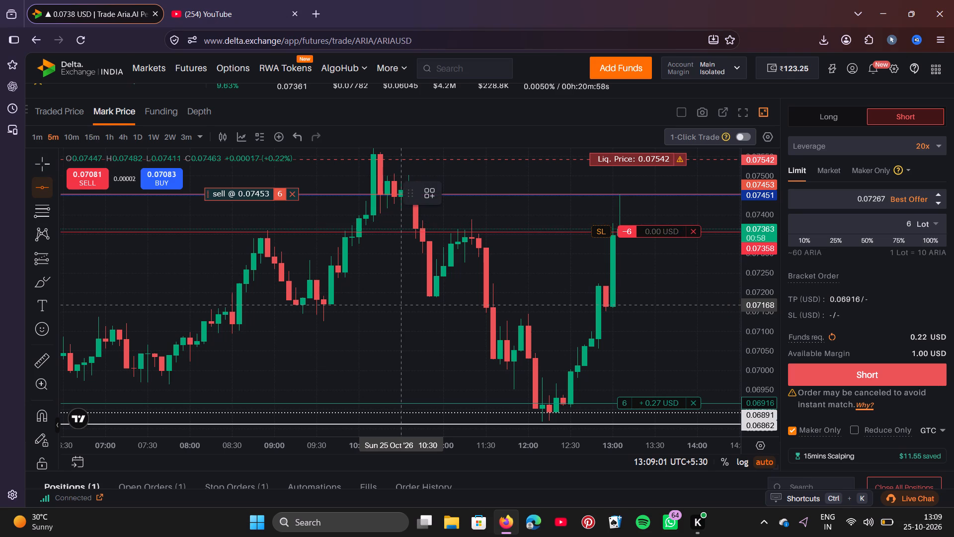
{"action": "left_click", "coordinate": [400, 305]}
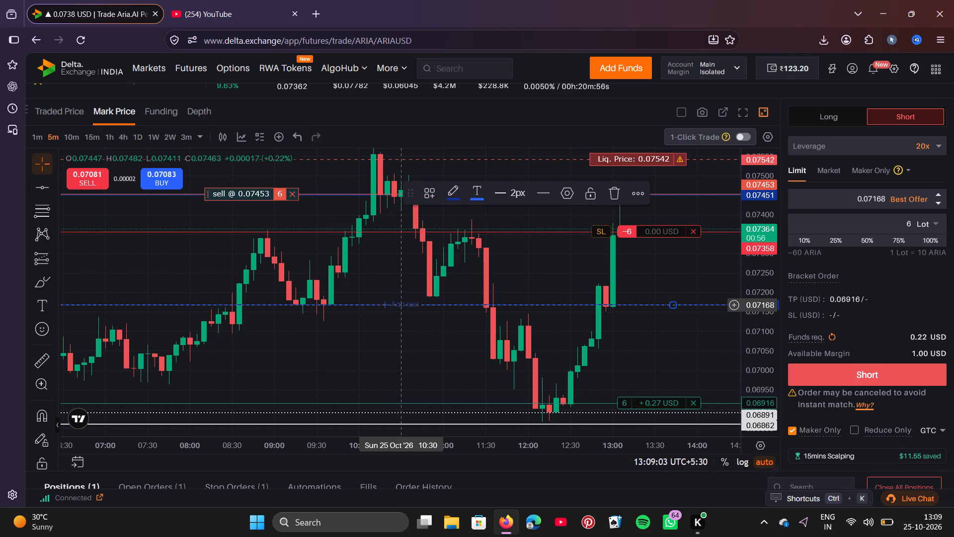
{"action": "key", "text": "b"}
{"action": "left_click", "coordinate": [400, 305]}
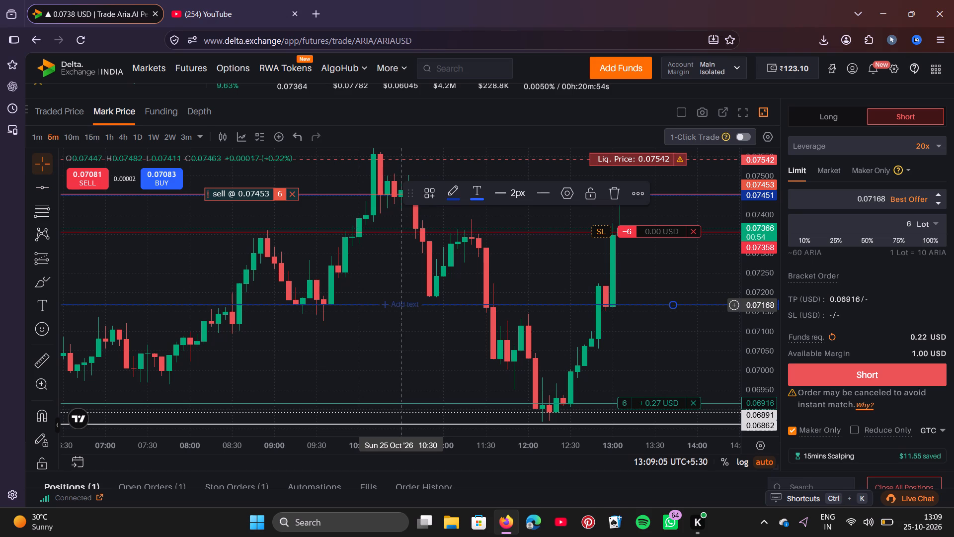
{"action": "key", "text": "b"}
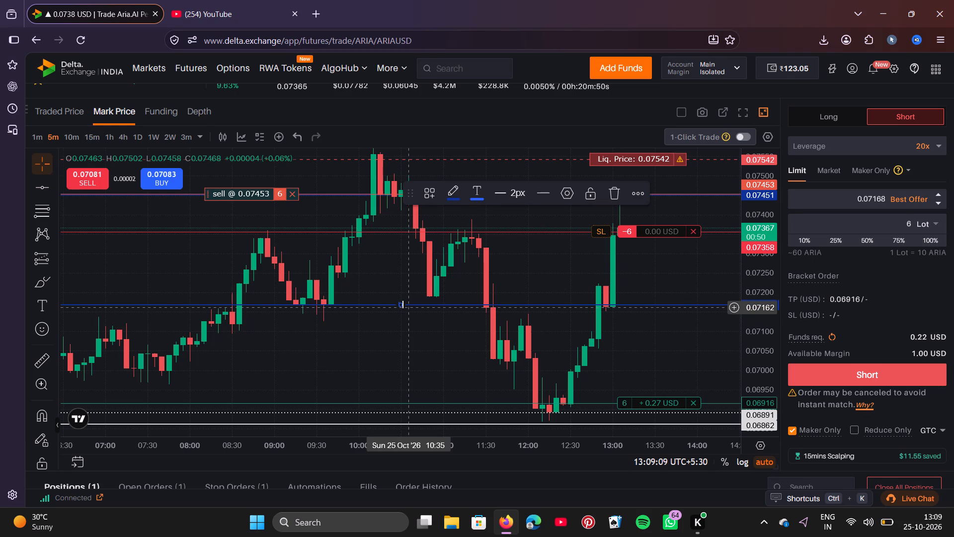
{"action": "key", "text": "s"}
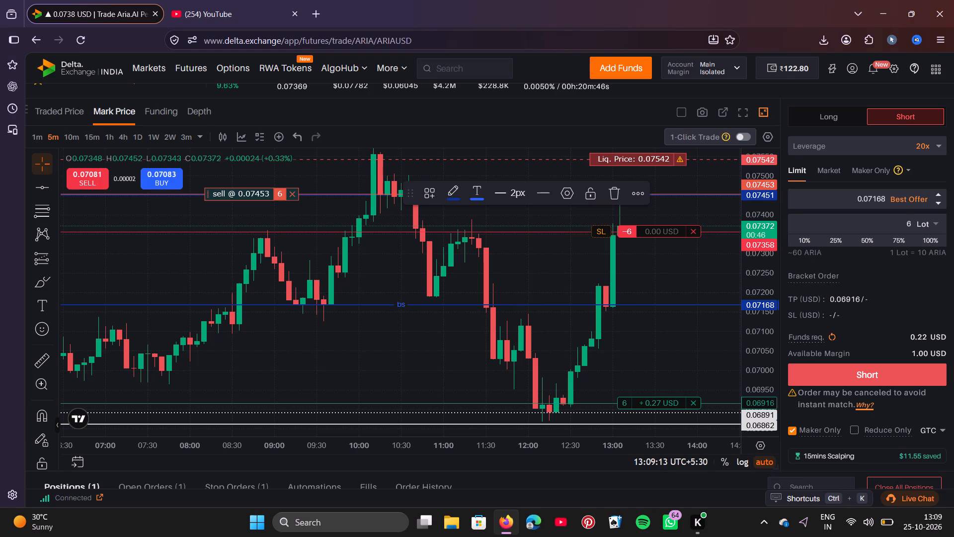
{"action": "key", "text": "s"}
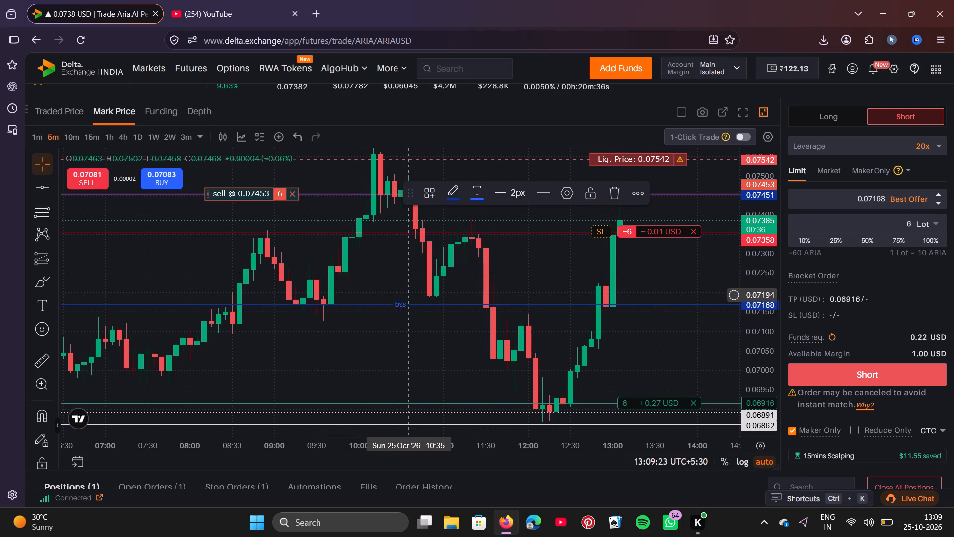
Examine the 25 October 5-minute candles against the 0.07168 line, the short entry, the pending sell and the take-profit.
{"action": "left_click_drag", "start_coordinate": [407, 295], "coordinate": [555, 183]}
{"action": "scroll", "coordinate": [548, 306], "scroll_direction": "left", "scroll_amount": 1}
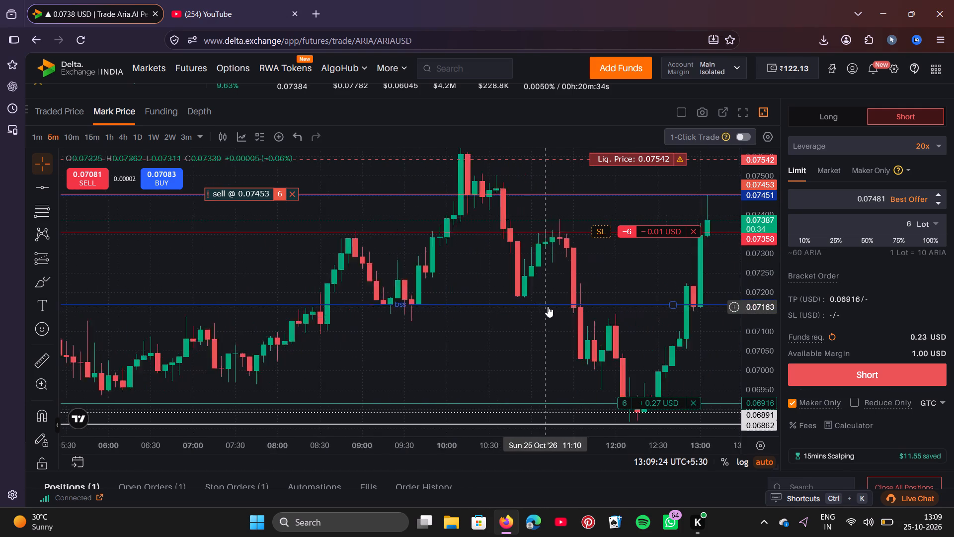
{"action": "scroll", "coordinate": [548, 306], "scroll_direction": "left", "scroll_amount": 4}
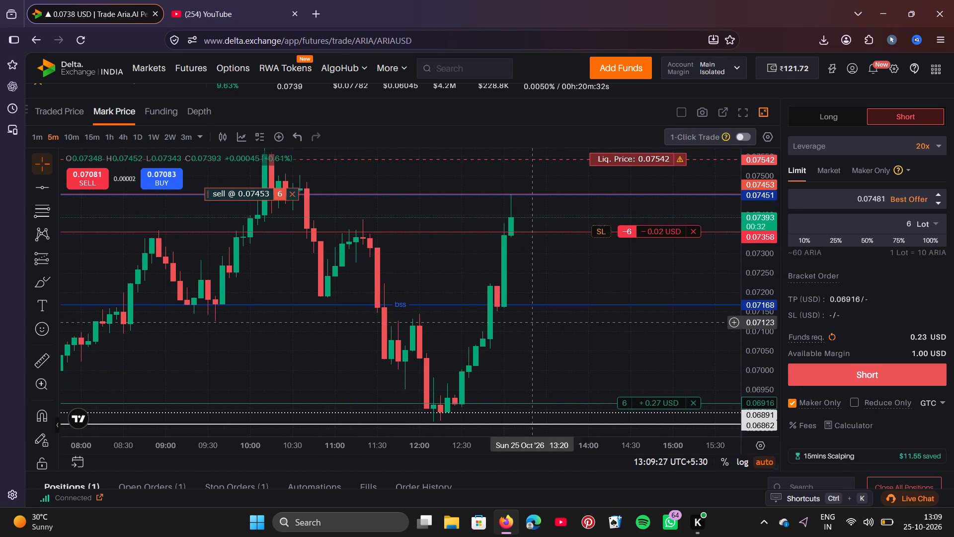
{"action": "right_click", "coordinate": [636, 340]}
{"action": "left_click", "coordinate": [498, 328]}
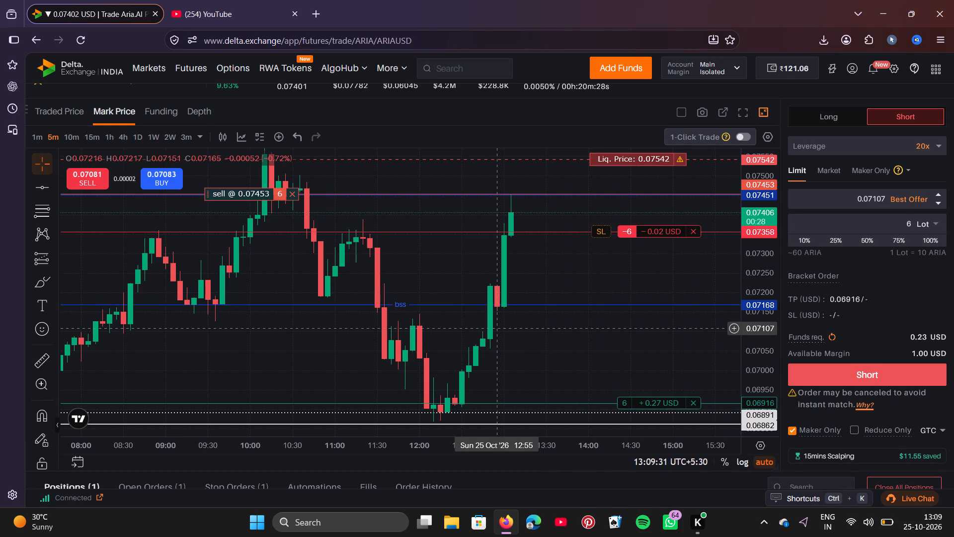
{"action": "scroll", "coordinate": [533, 344], "scroll_direction": "left", "scroll_amount": 1}
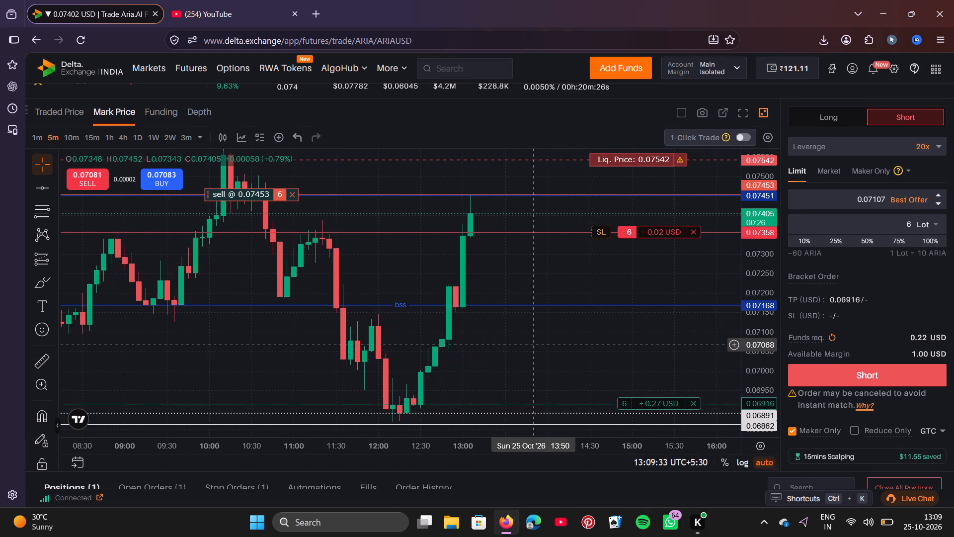
{"action": "scroll", "coordinate": [533, 344], "scroll_direction": "left", "scroll_amount": 3}
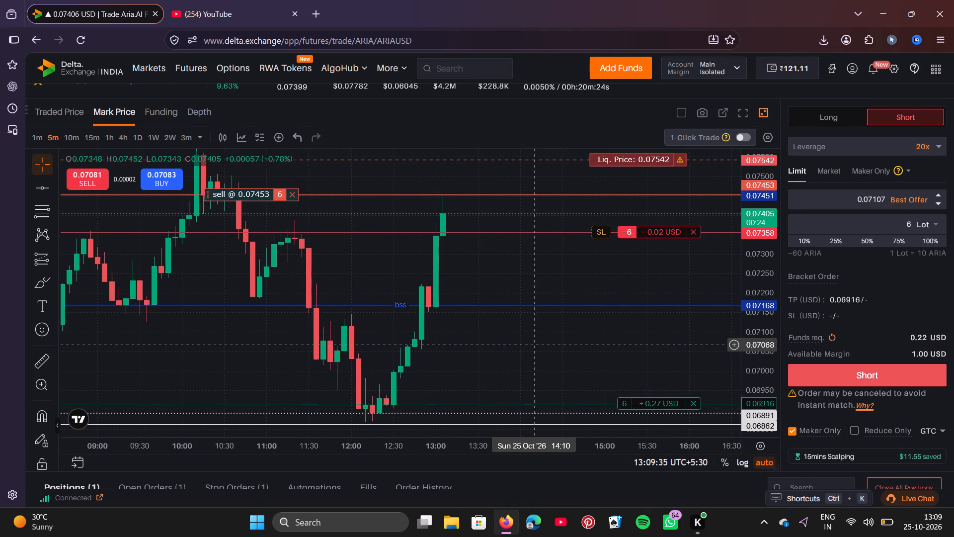
{"action": "scroll", "coordinate": [533, 344], "scroll_direction": "left", "scroll_amount": 3}
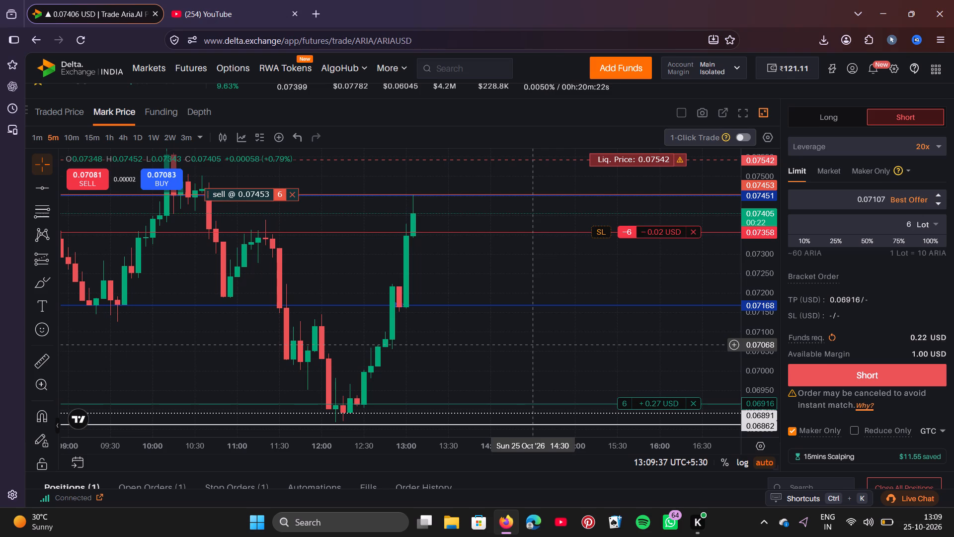
{"action": "scroll", "coordinate": [533, 344], "scroll_direction": "left", "scroll_amount": 1}
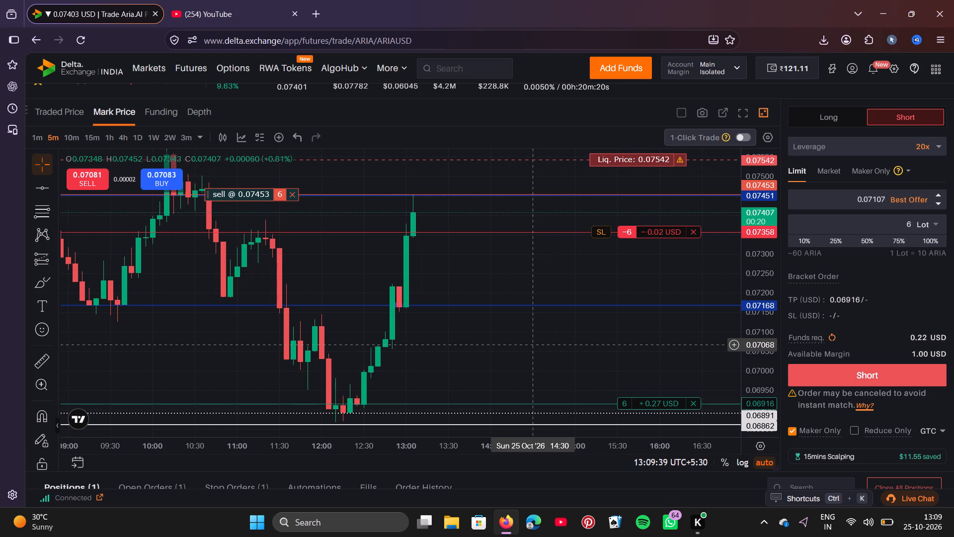
Draw a horizontal line at 0.07023 on the 5-minute ARIAUSD chart, between the bss line and the take-profit.
{"action": "scroll", "coordinate": [533, 344], "scroll_direction": "left", "scroll_amount": 1}
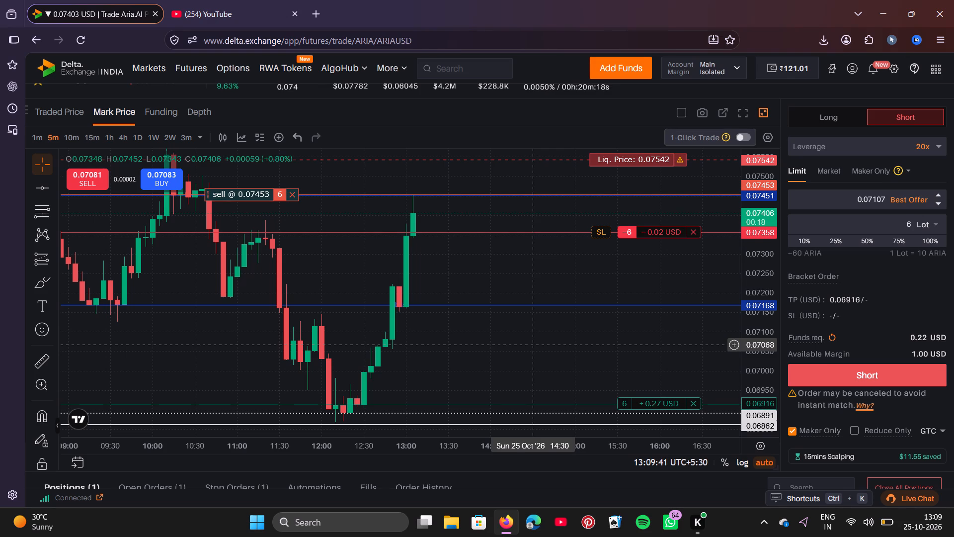
{"action": "scroll", "coordinate": [533, 344], "scroll_direction": "left", "scroll_amount": 1}
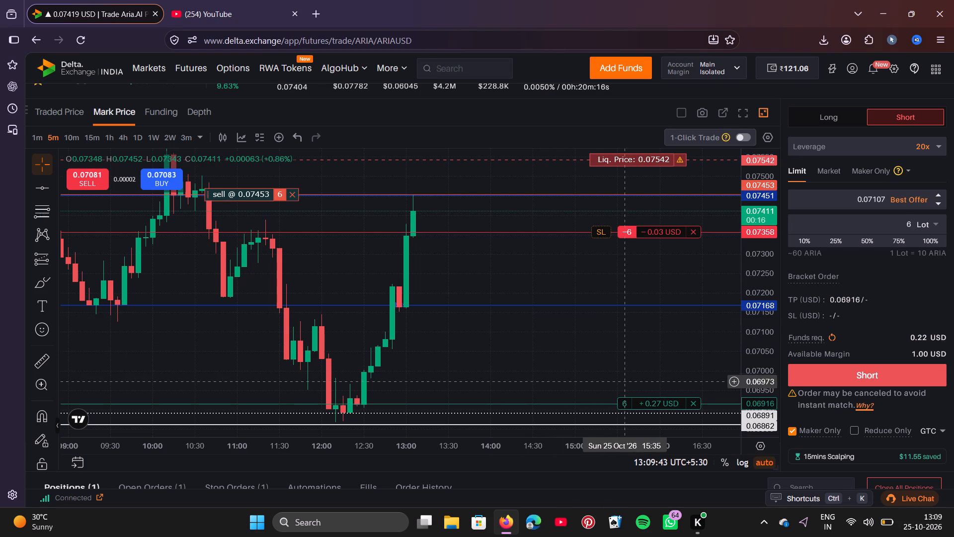
{"action": "left_click", "coordinate": [619, 362]}
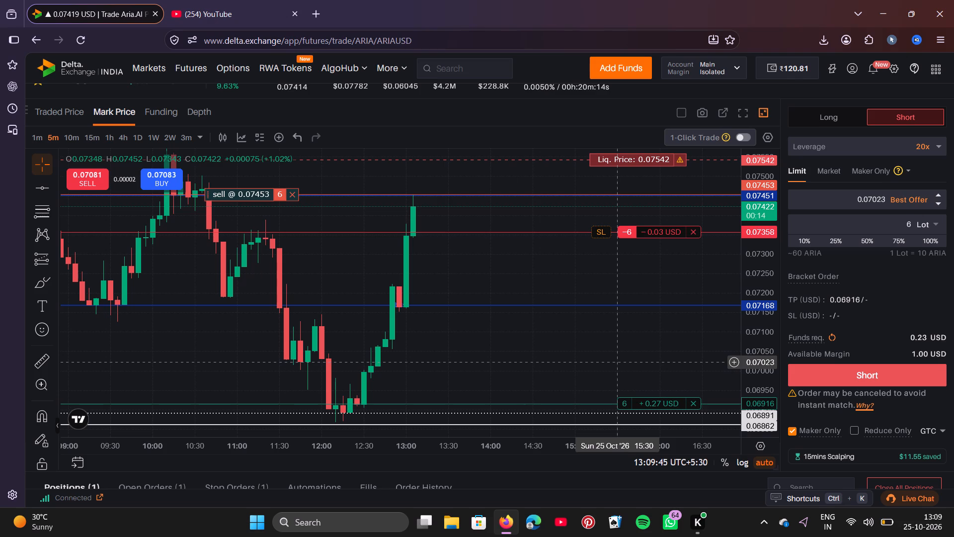
{"action": "key", "text": "alt+h"}
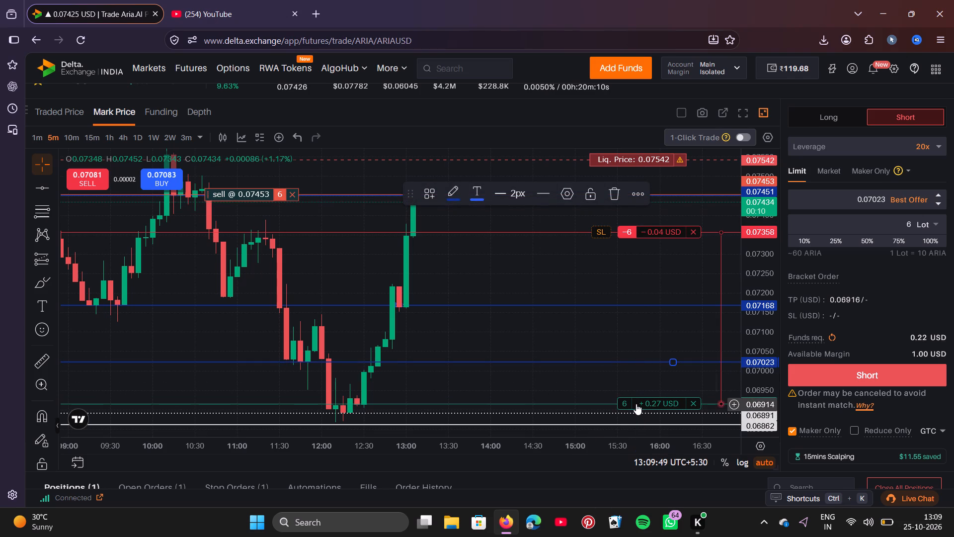
Move the 6-lot short's take-profit to 0.07024, just above the 0.07023 line.
{"action": "left_click_drag", "start_coordinate": [636, 404], "coordinate": [650, 360]}
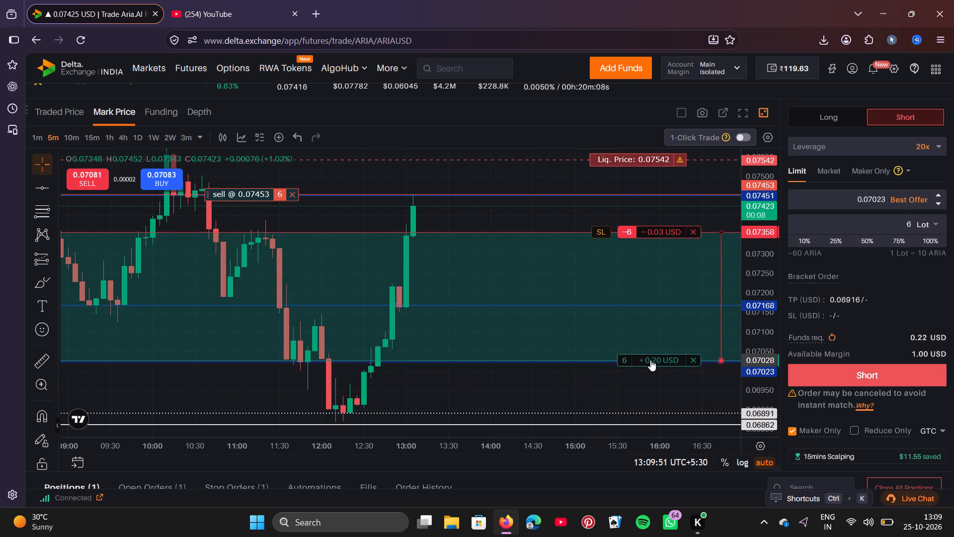
{"action": "left_click_drag", "start_coordinate": [650, 360], "coordinate": [650, 361]}
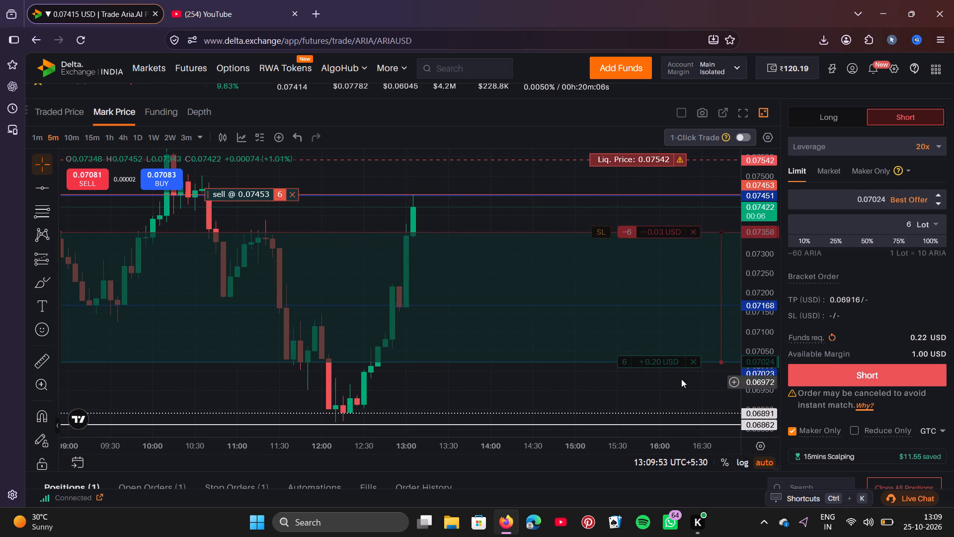
{"action": "left_click", "coordinate": [724, 400]}
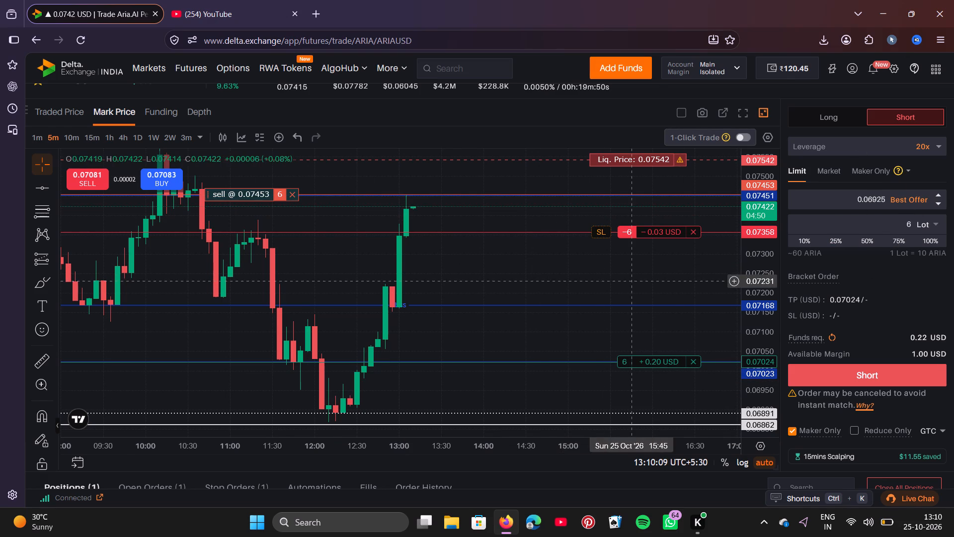
Place a Maker Only limit long order for 6 lots at 0.06891, on the dotted line.
{"action": "left_click", "coordinate": [814, 117]}
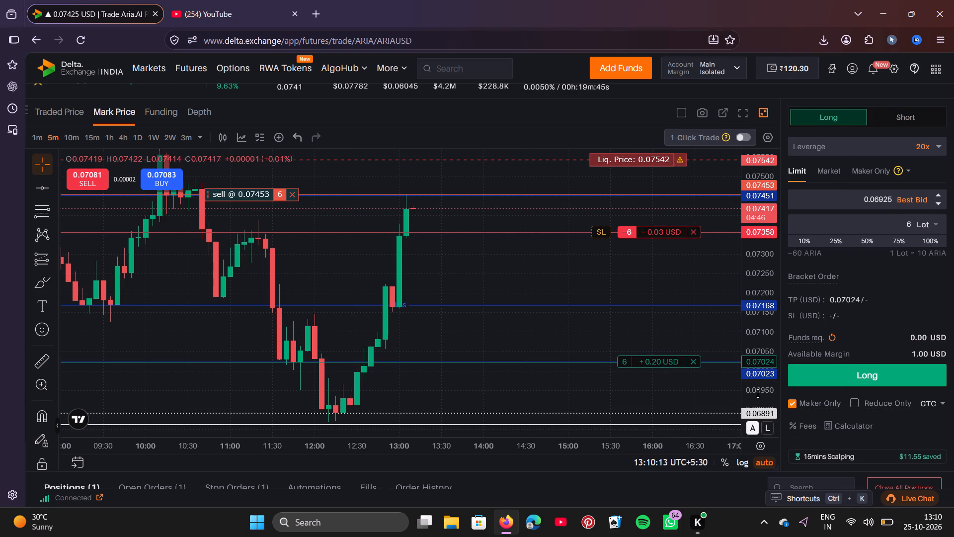
{"action": "left_click", "coordinate": [680, 412]}
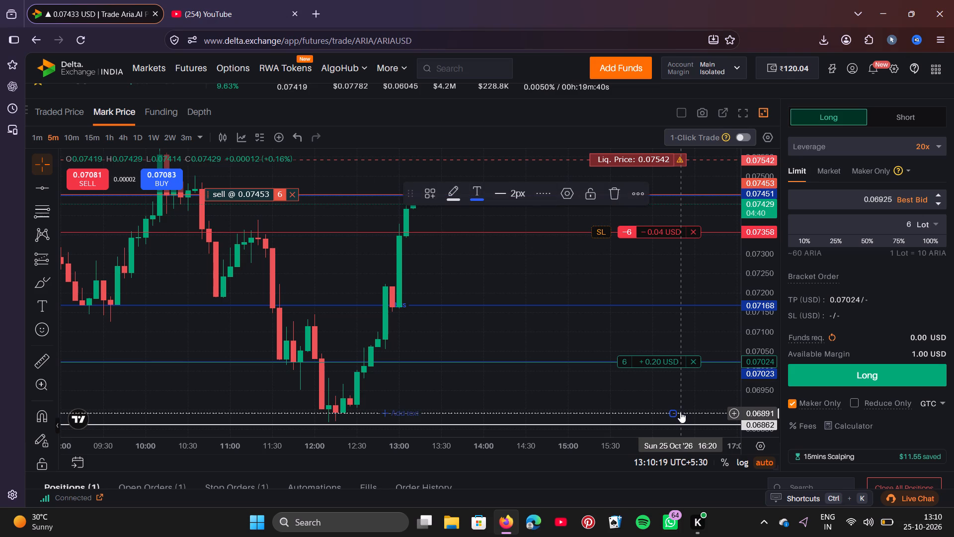
{"action": "left_click", "coordinate": [833, 374]}
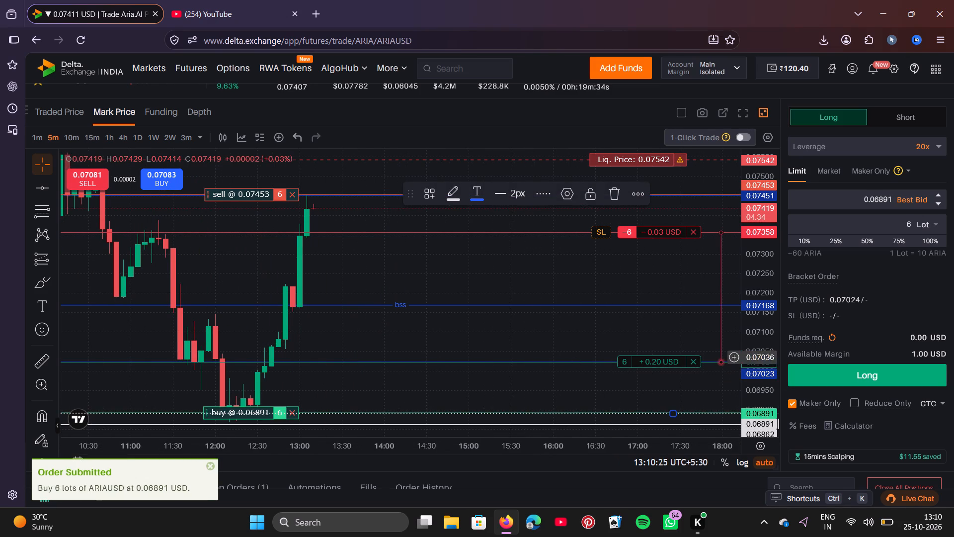
Examine the 25 October 5-minute candles over a wider price range against the pending sell, pending buy, take-profit and marked levels.
{"action": "left_click_drag", "start_coordinate": [758, 275], "coordinate": [750, 333]}
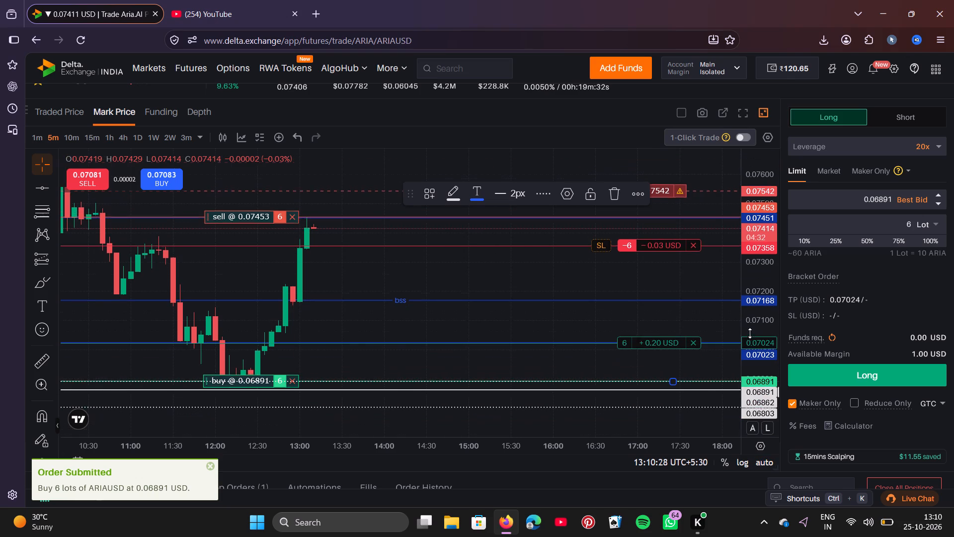
{"action": "left_click_drag", "start_coordinate": [750, 333], "coordinate": [748, 339]}
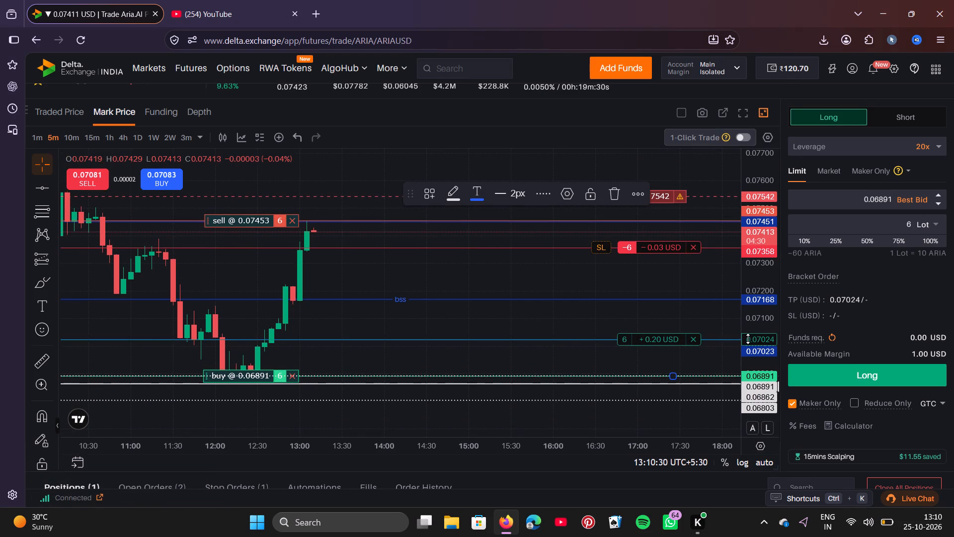
{"action": "left_click_drag", "start_coordinate": [748, 339], "coordinate": [742, 349]}
{"action": "scroll", "coordinate": [629, 304], "scroll_direction": "left", "scroll_amount": 1}
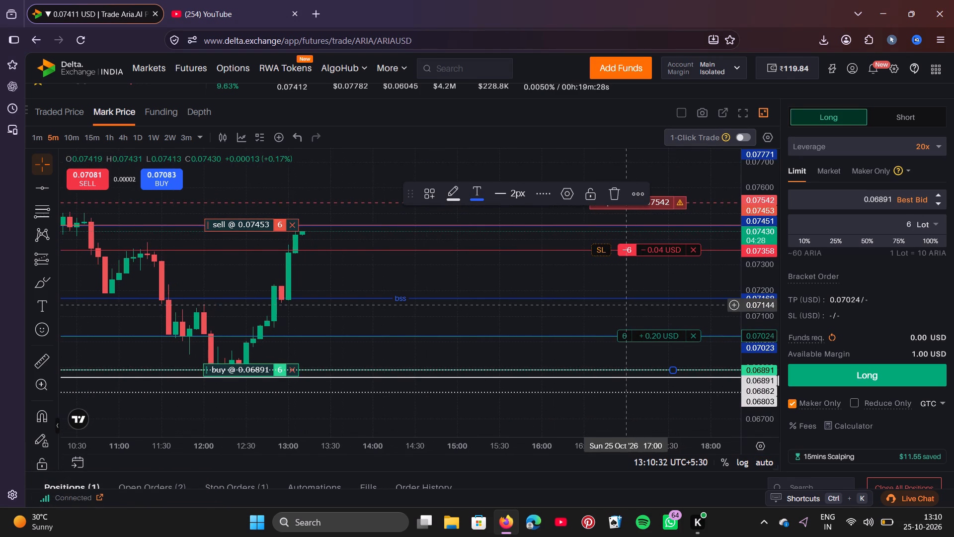
{"action": "scroll", "coordinate": [629, 304], "scroll_direction": "left", "scroll_amount": 1}
{"action": "scroll", "coordinate": [547, 285], "scroll_direction": "left", "scroll_amount": 1}
{"action": "scroll", "coordinate": [547, 285], "scroll_direction": "right", "scroll_amount": 1}
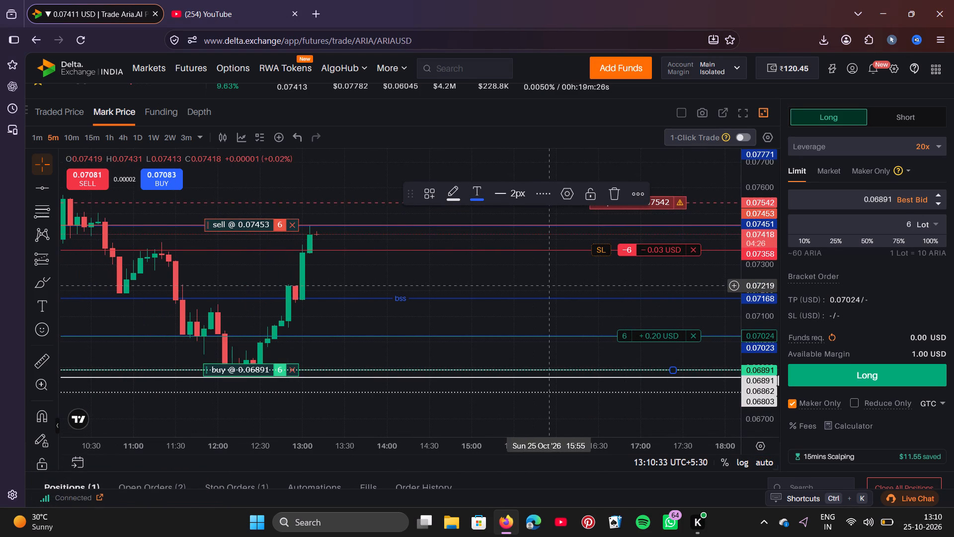
{"action": "scroll", "coordinate": [547, 285], "scroll_direction": "right", "scroll_amount": 1}
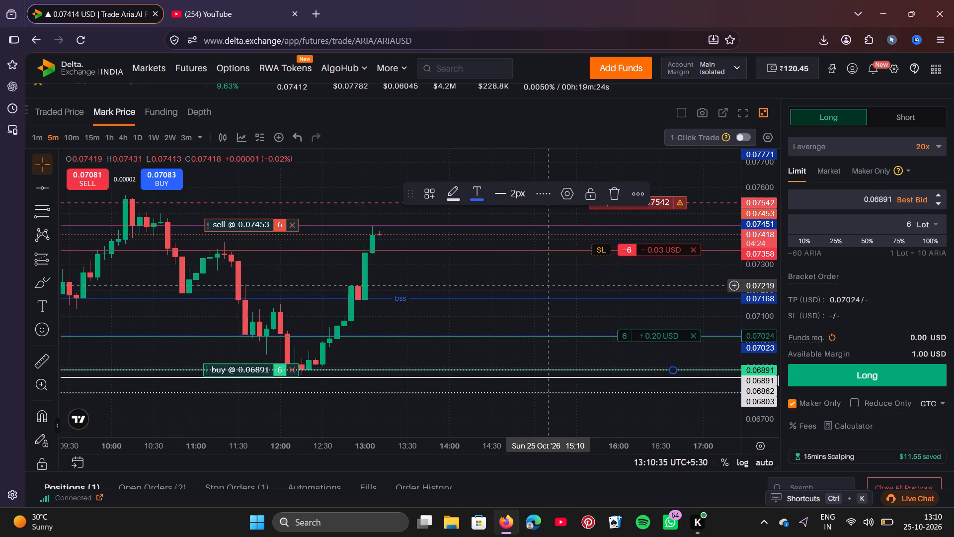
{"action": "scroll", "coordinate": [547, 285], "scroll_direction": "right", "scroll_amount": 2}
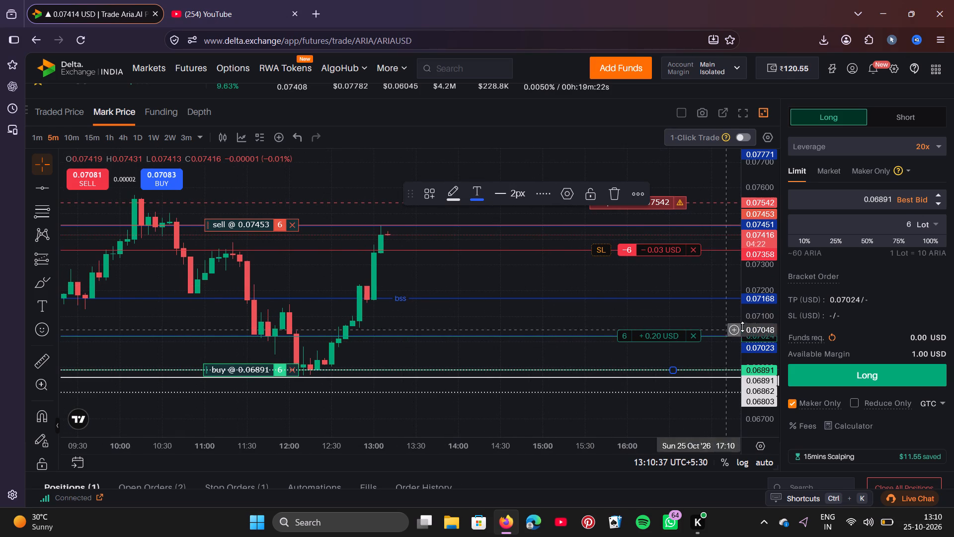
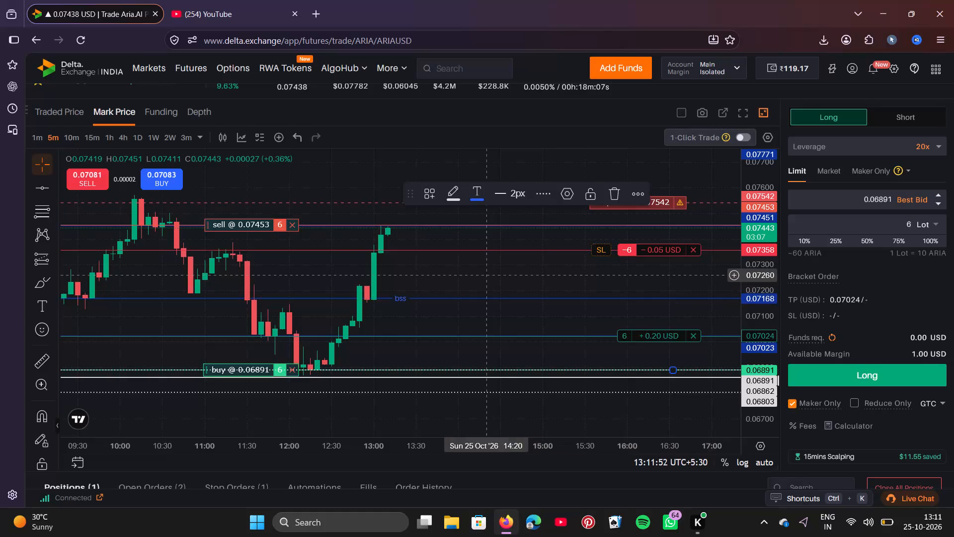
Move the pending 6-lot sell limit order up to 0.07466, just above the blue level line.
{"action": "left_click", "coordinate": [240, 228]}
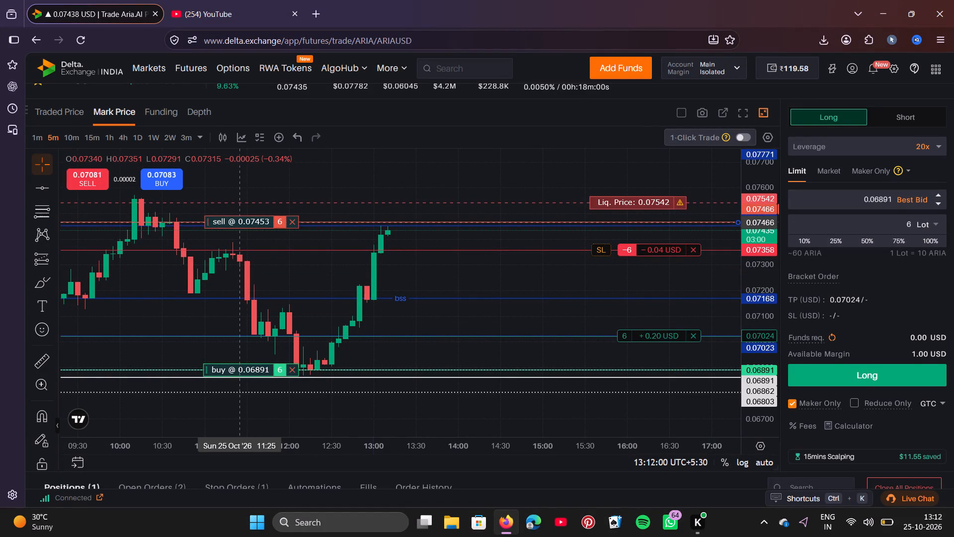
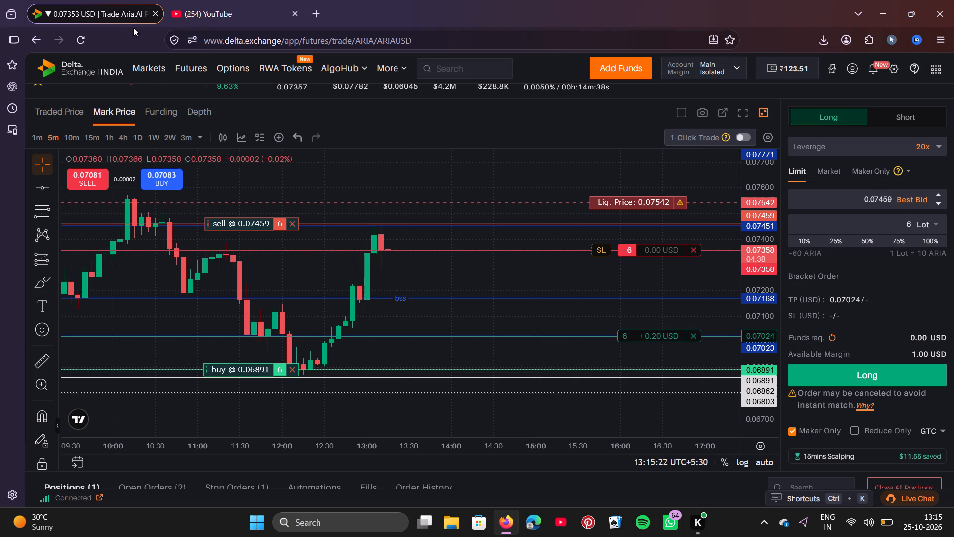
Move the blue "bss" level line up to 0.07342, just below the short position's entry line.
{"action": "scroll", "coordinate": [303, 262], "scroll_direction": "right", "scroll_amount": 1}
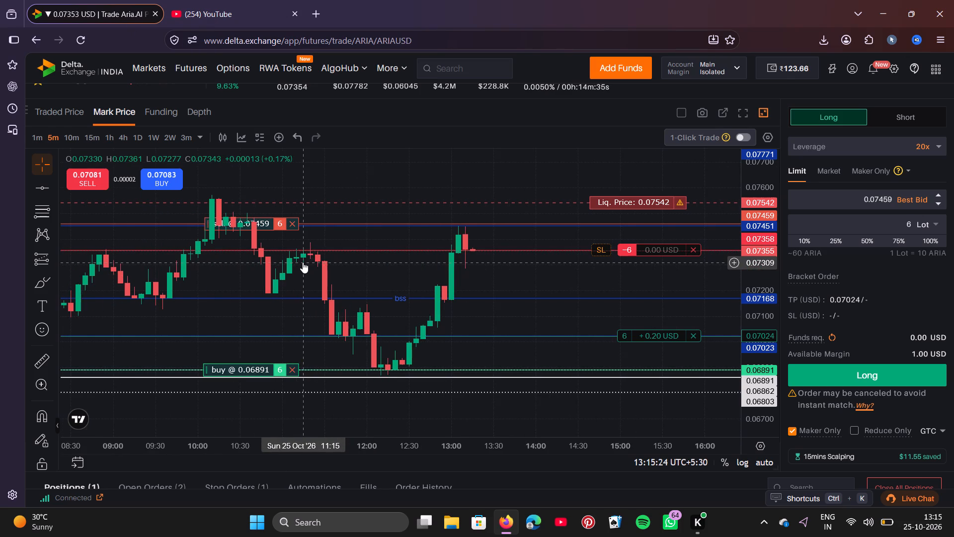
{"action": "scroll", "coordinate": [303, 262], "scroll_direction": "right", "scroll_amount": 2}
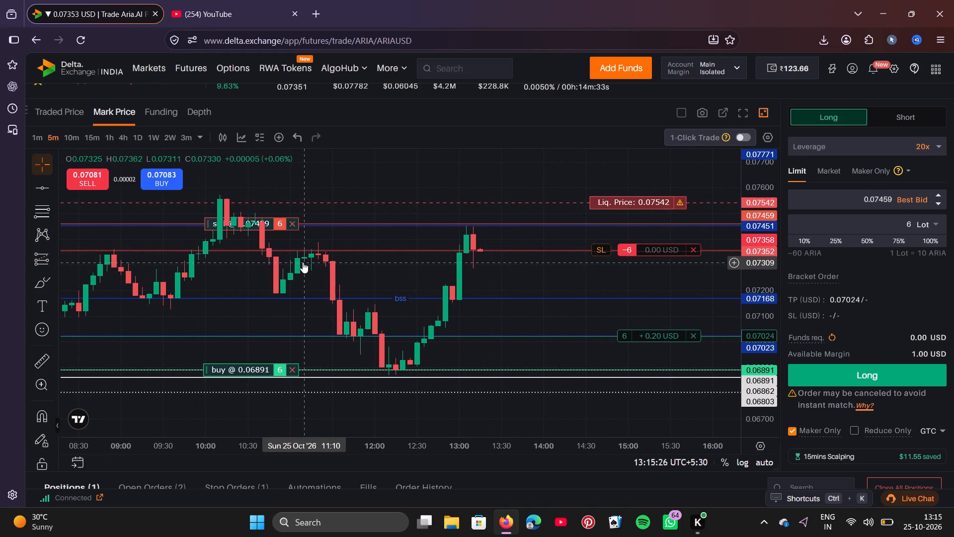
{"action": "scroll", "coordinate": [303, 262], "scroll_direction": "right", "scroll_amount": 1}
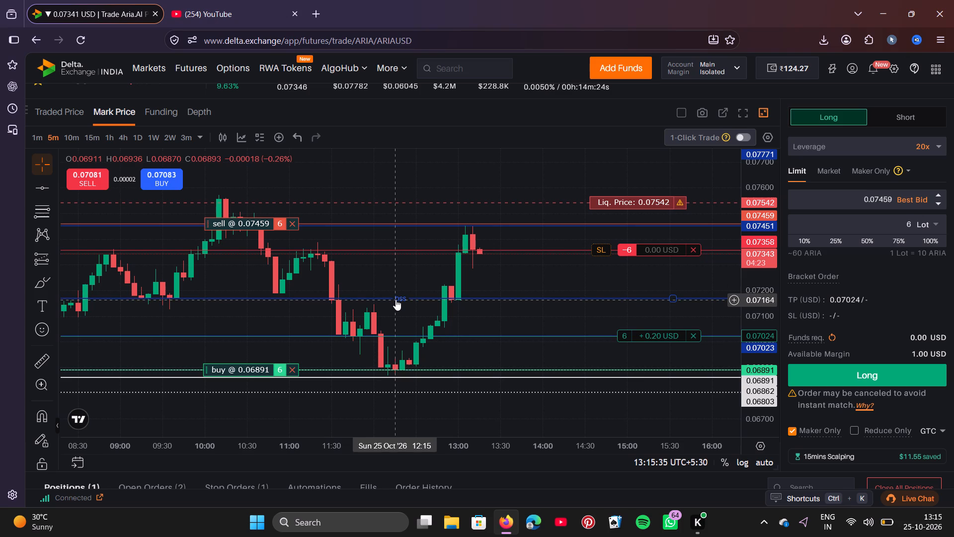
{"action": "left_click_drag", "start_coordinate": [396, 299], "coordinate": [396, 259]}
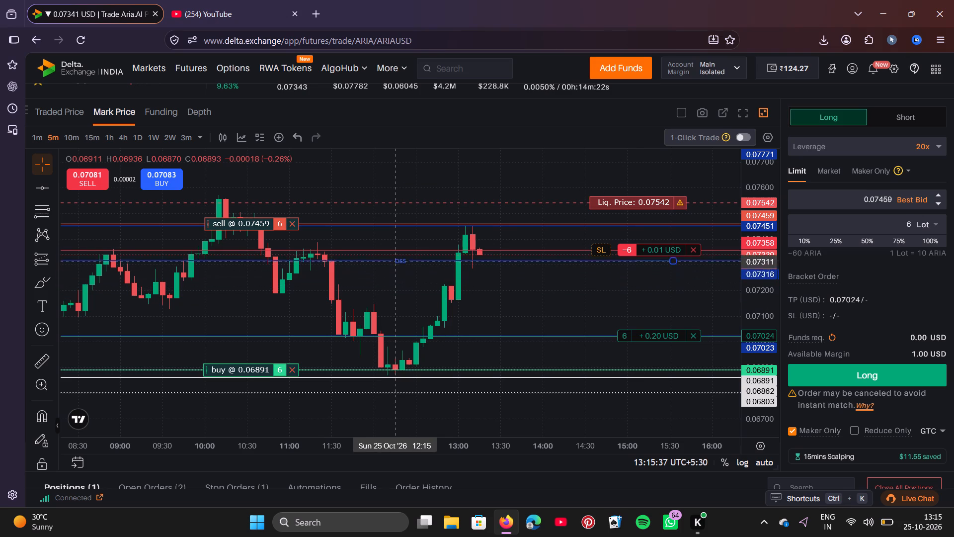
{"action": "left_click_drag", "start_coordinate": [396, 259], "coordinate": [396, 254]}
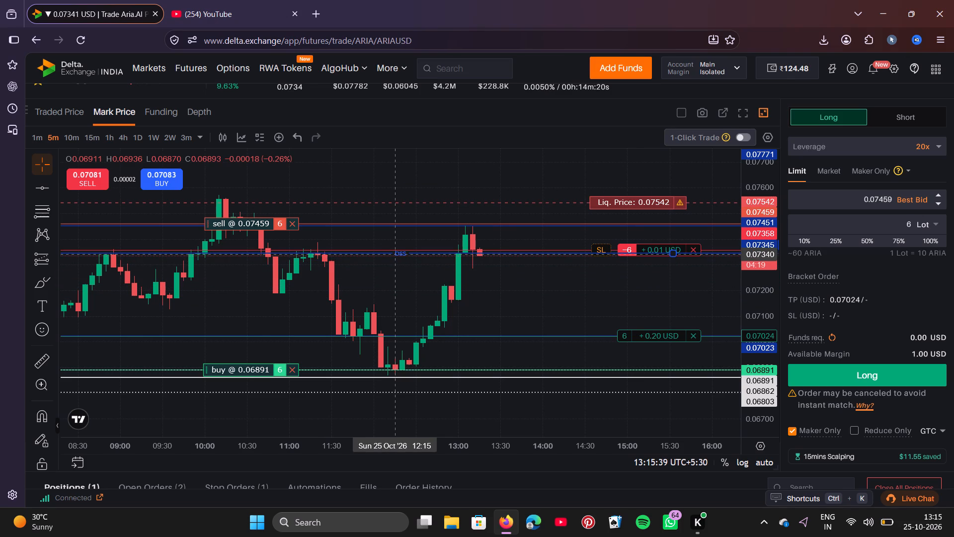
{"action": "left_click_drag", "start_coordinate": [396, 254], "coordinate": [396, 254]}
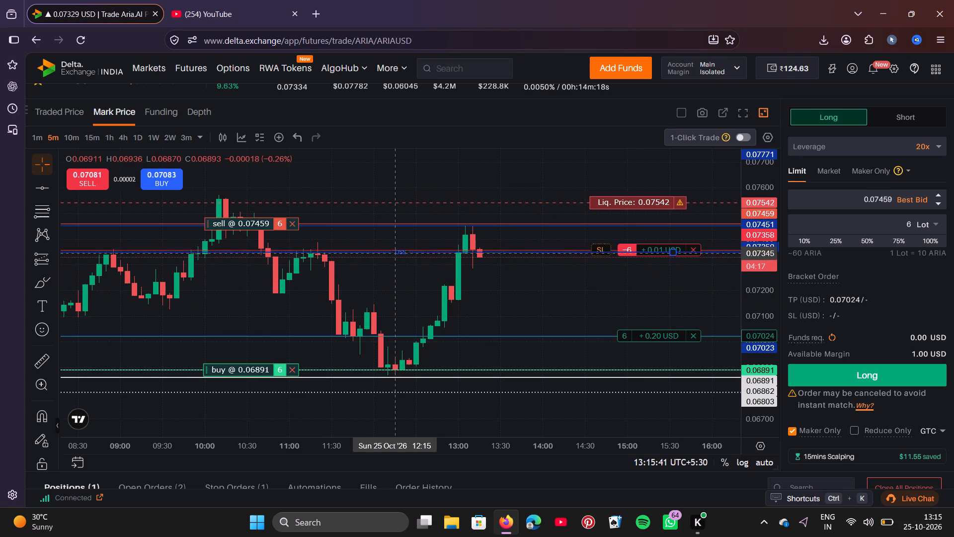
{"action": "left_click_drag", "start_coordinate": [396, 254], "coordinate": [396, 255]}
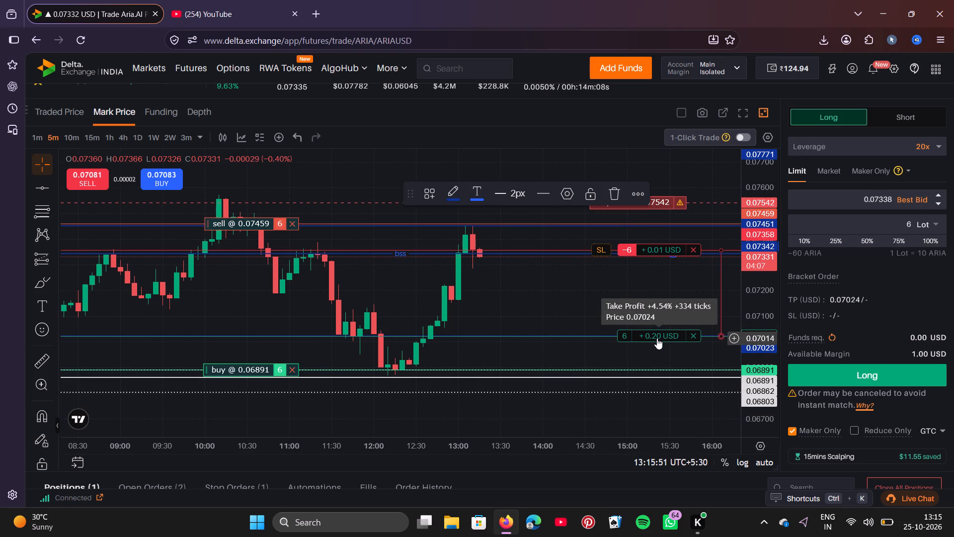
Raise the short position's 6-lot take-profit to 0.07132.
{"action": "left_click_drag", "start_coordinate": [657, 338], "coordinate": [654, 307]}
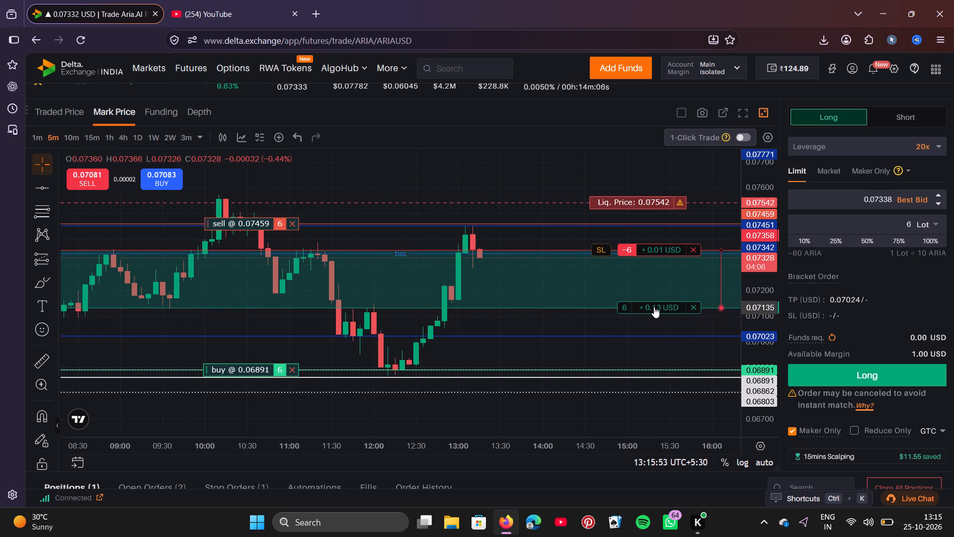
{"action": "left_click_drag", "start_coordinate": [654, 307], "coordinate": [654, 308]}
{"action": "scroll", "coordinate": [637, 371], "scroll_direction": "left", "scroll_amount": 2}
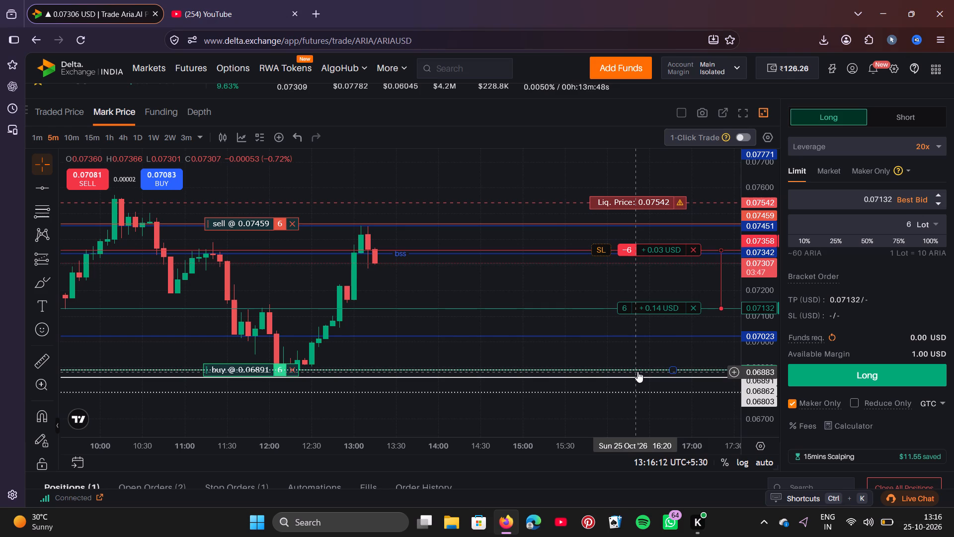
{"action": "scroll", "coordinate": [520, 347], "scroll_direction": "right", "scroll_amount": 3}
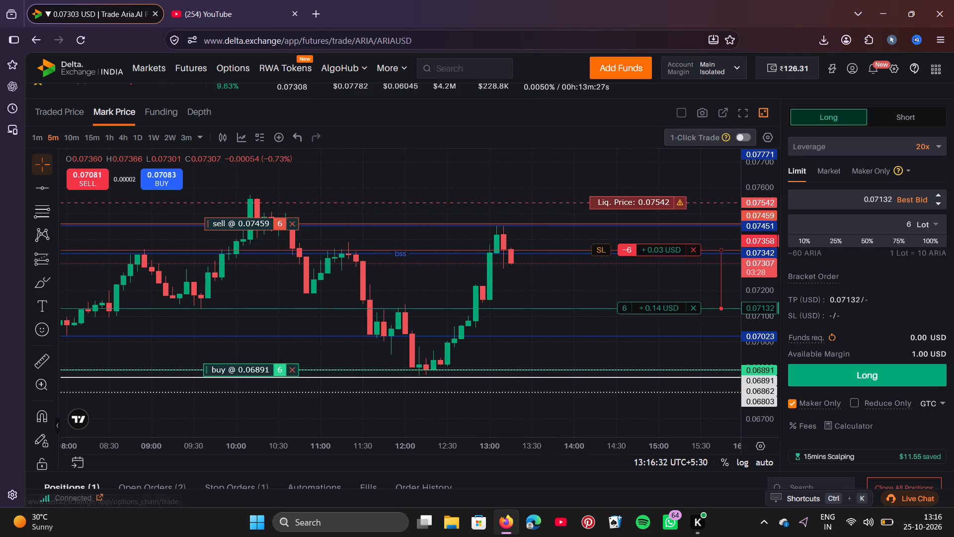
Switch to YouTube and look through the Gaming recommendations.
{"action": "left_click", "coordinate": [224, 15]}
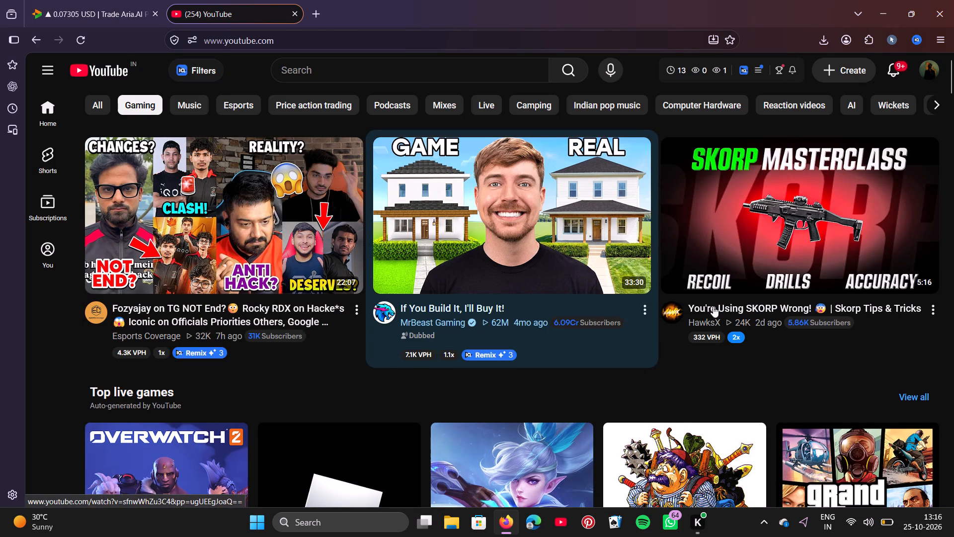
{"action": "scroll", "coordinate": [732, 396], "scroll_direction": "down", "scroll_amount": 2}
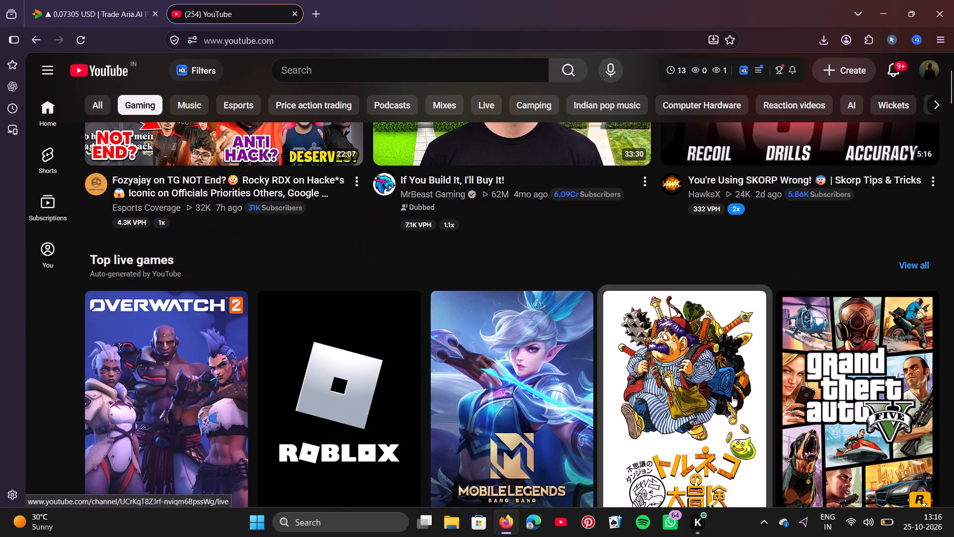
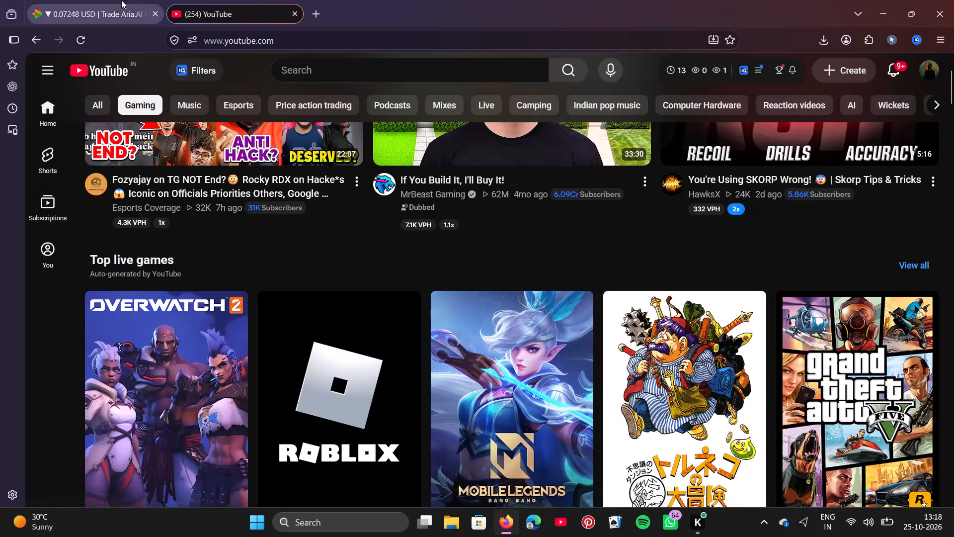
Switch back to the Delta Exchange ARIAUSD chart and lower the short position's 6-lot take-profit to 0.07108.
{"action": "left_click", "coordinate": [101, 0]}
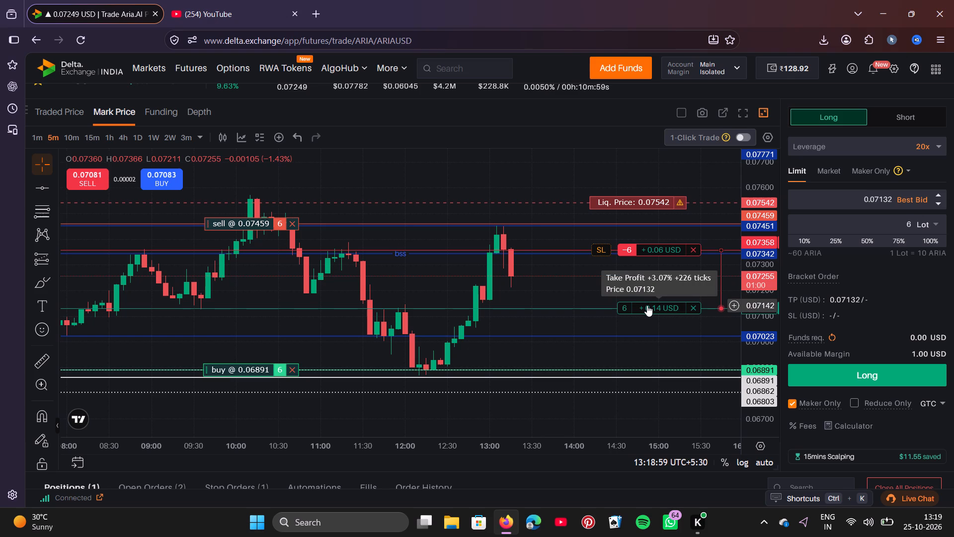
{"action": "left_click_drag", "start_coordinate": [647, 305], "coordinate": [647, 311]}
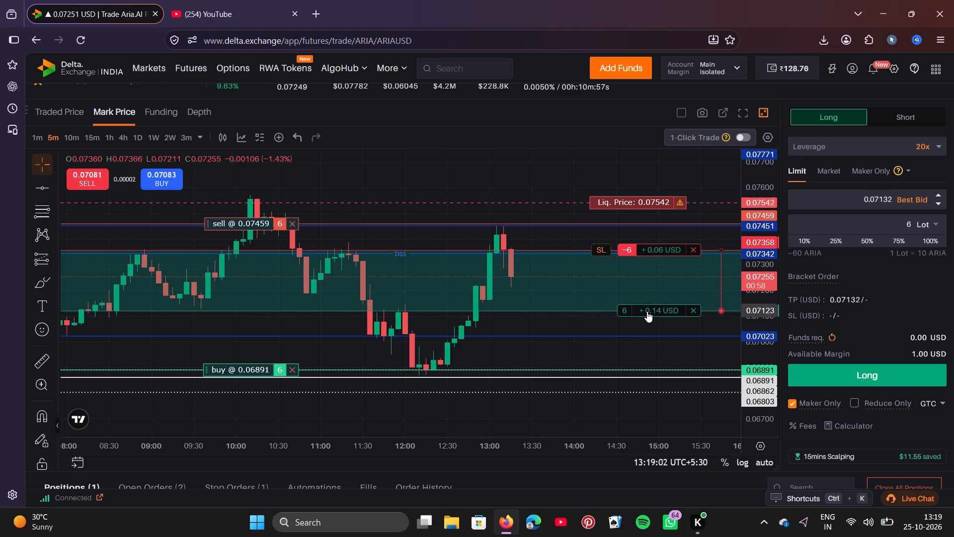
{"action": "left_click_drag", "start_coordinate": [647, 311], "coordinate": [646, 313]}
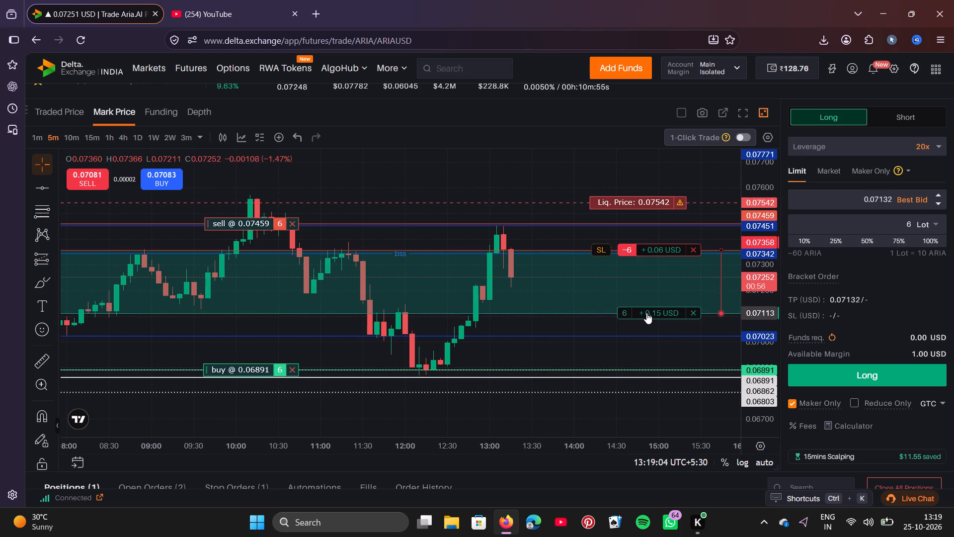
{"action": "left_click_drag", "start_coordinate": [646, 313], "coordinate": [646, 314]}
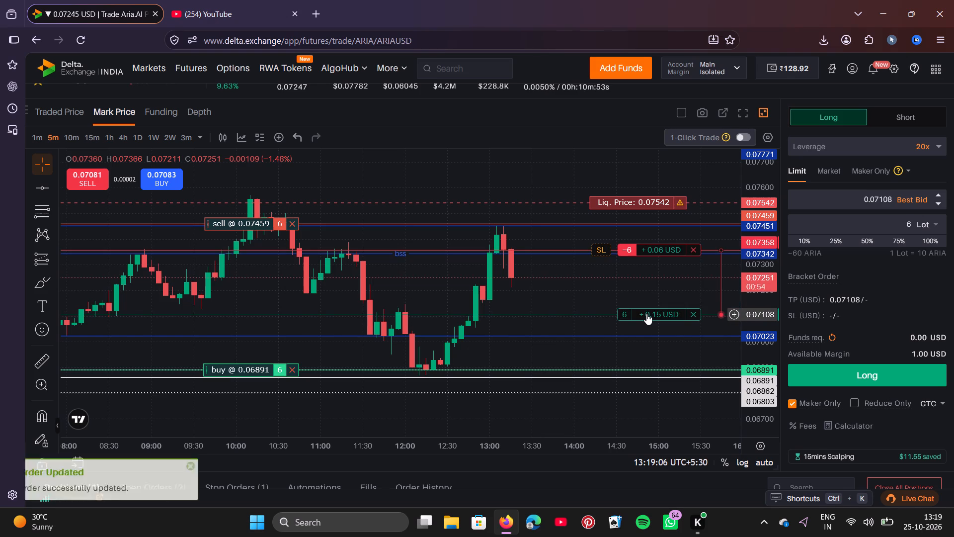
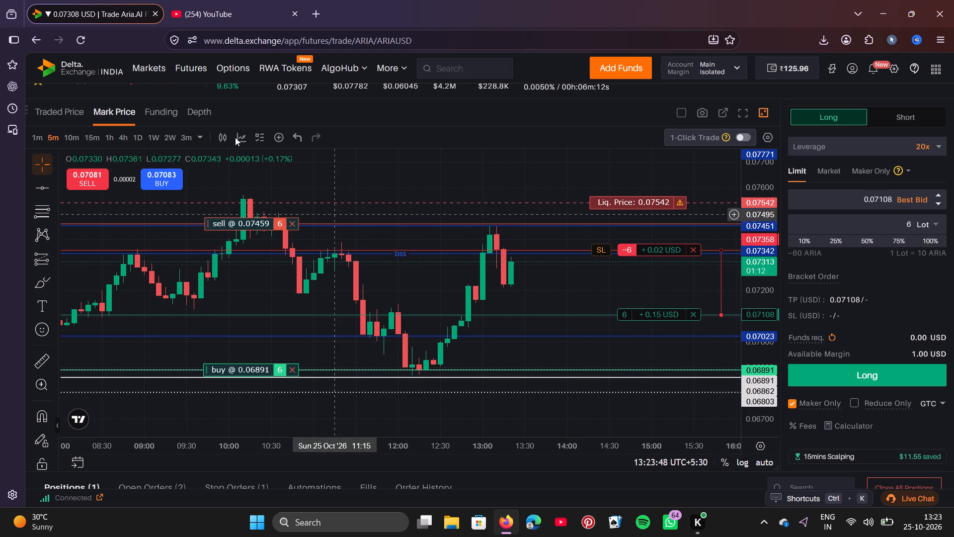
Switch the ARIAUSD chart to the 15-minute timeframe and examine recent price action around the position and pending orders.
{"action": "left_click", "coordinate": [91, 135]}
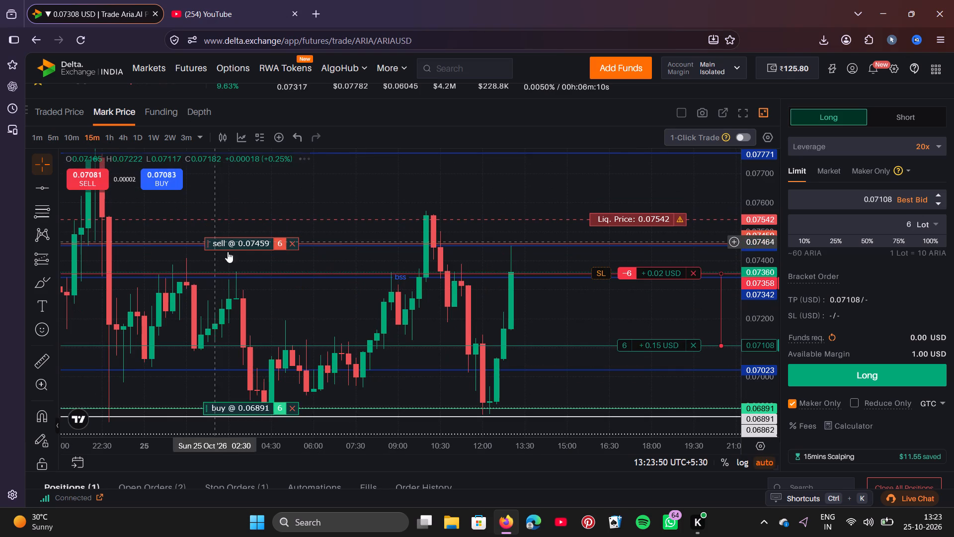
{"action": "scroll", "coordinate": [541, 403], "scroll_direction": "left", "scroll_amount": 1}
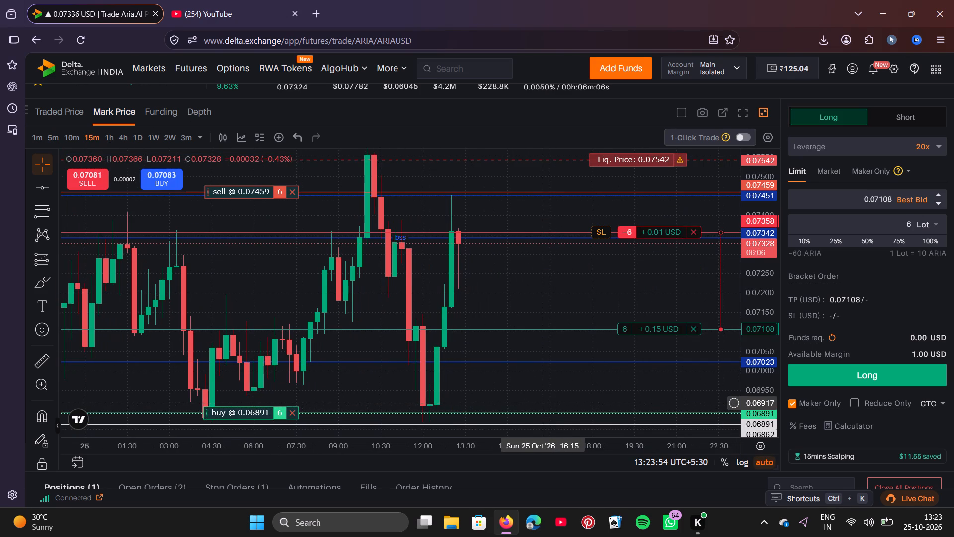
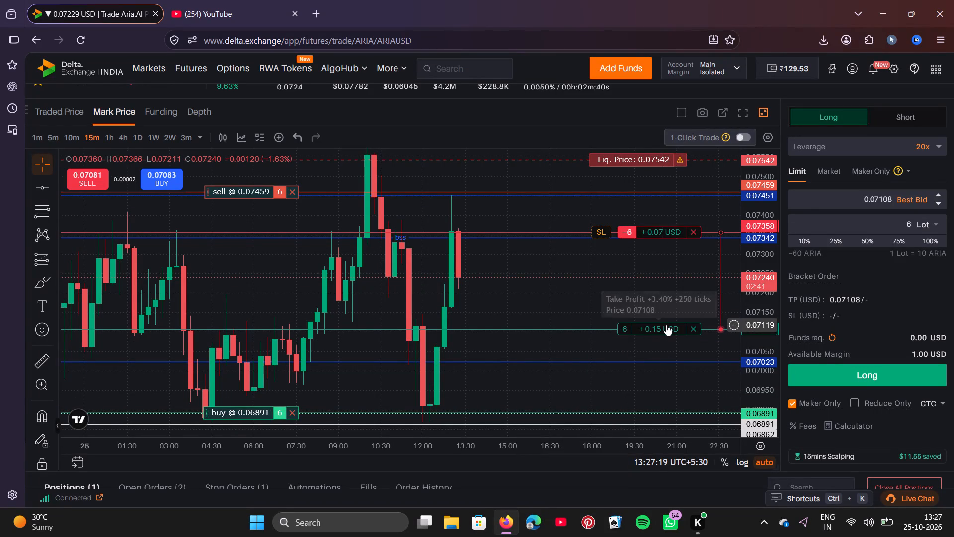
Adjust the short position's take-profit line on the ARIAUSD chart and set it at about 0.07147.
{"action": "left_click_drag", "start_coordinate": [666, 325], "coordinate": [671, 334]}
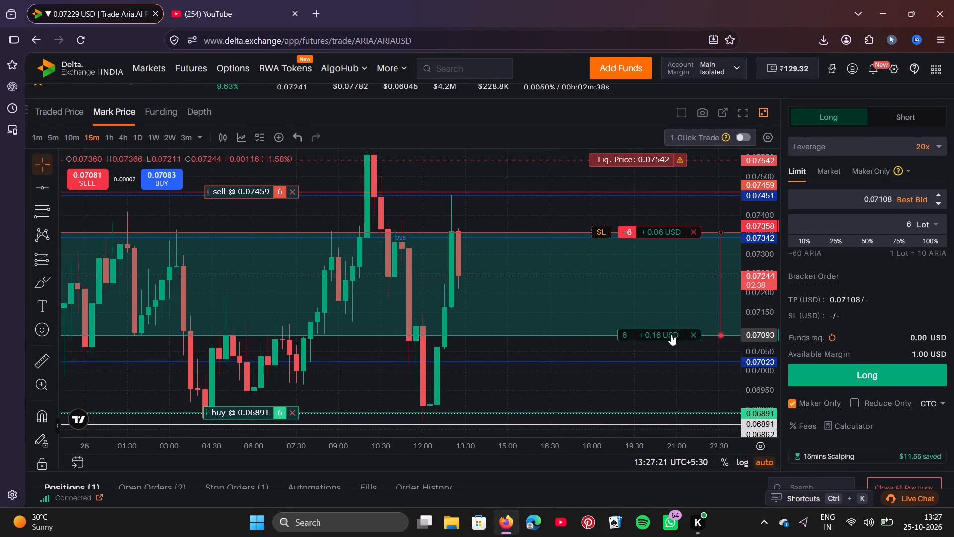
{"action": "left_click_drag", "start_coordinate": [671, 334], "coordinate": [671, 334]}
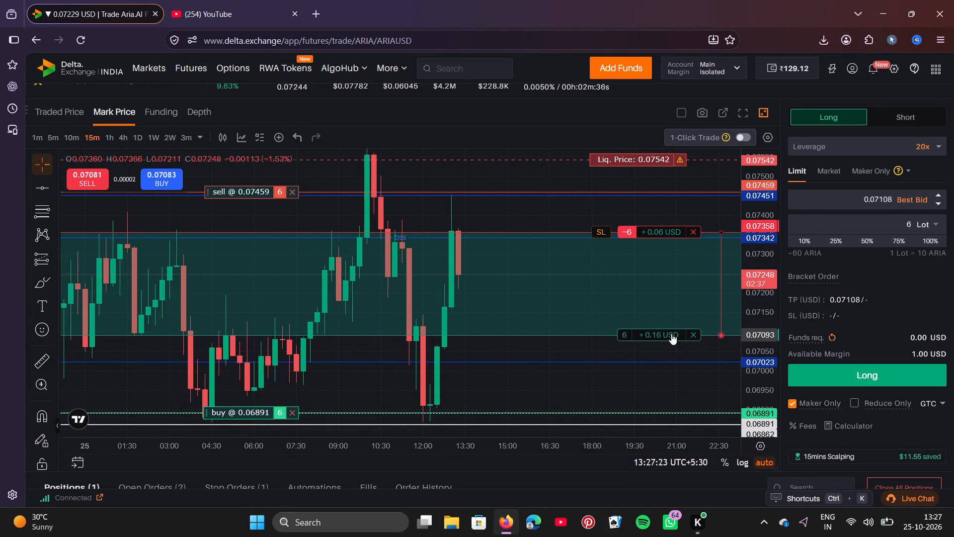
{"action": "left_click_drag", "start_coordinate": [671, 334], "coordinate": [667, 313]}
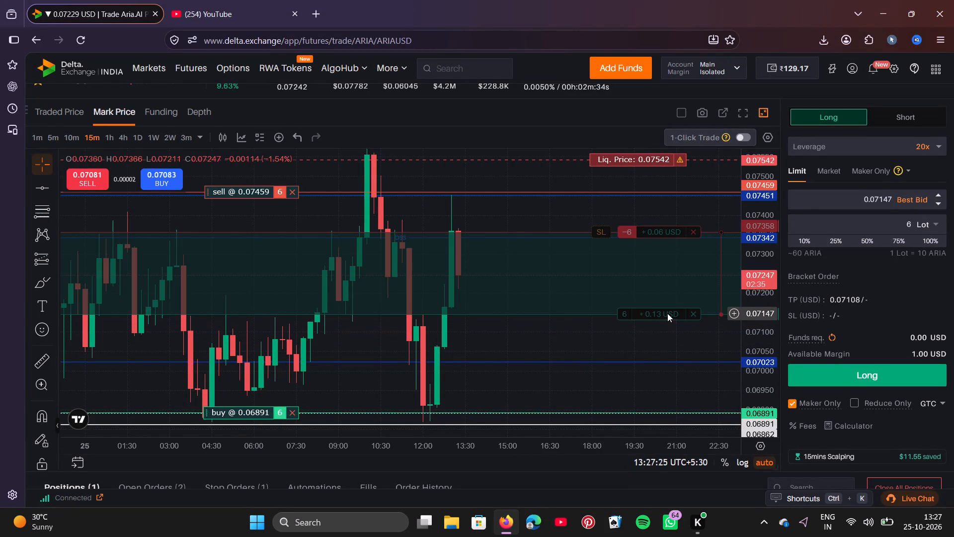
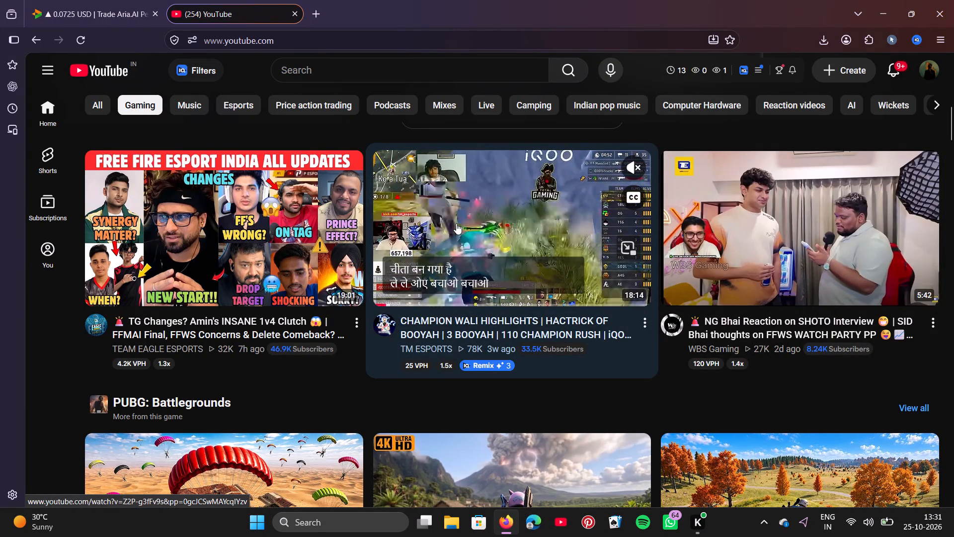
Glance at the ARIAUSD chart on Delta Exchange and return to YouTube to browse the Gaming video recommendations.
{"action": "left_click", "coordinate": [122, 7]}
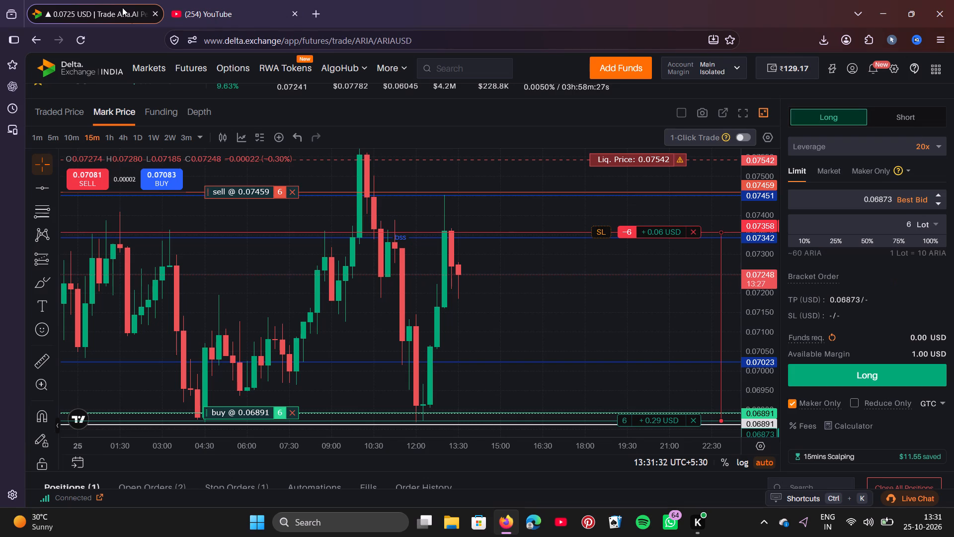
{"action": "left_click", "coordinate": [198, 0]}
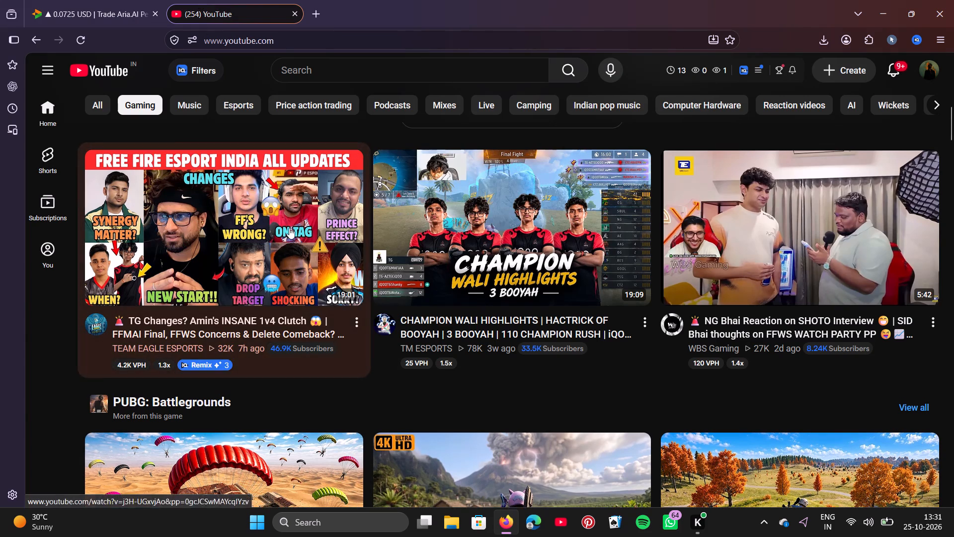
{"action": "scroll", "coordinate": [451, 389], "scroll_direction": "down", "scroll_amount": 4}
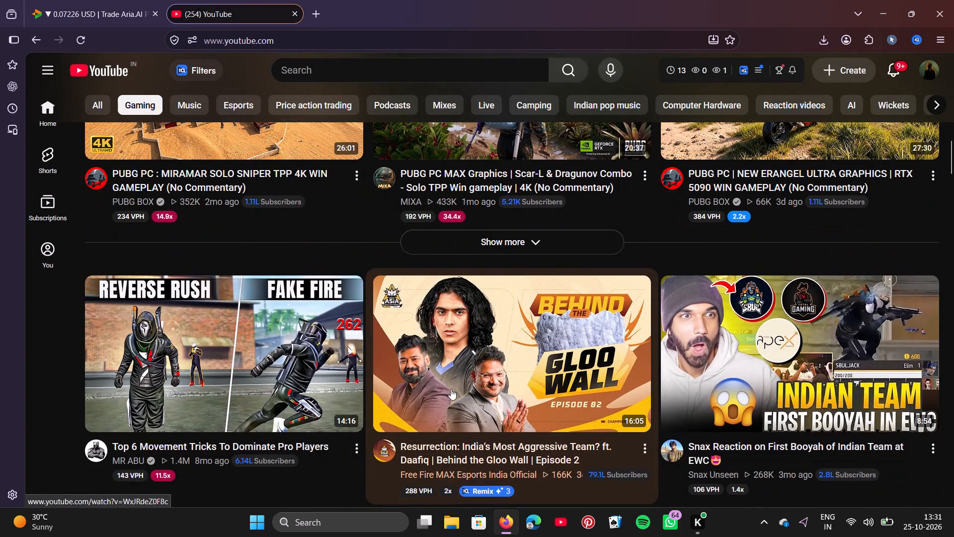
{"action": "scroll", "coordinate": [451, 389], "scroll_direction": "down", "scroll_amount": 1}
{"action": "scroll", "coordinate": [506, 419], "scroll_direction": "down", "scroll_amount": 2}
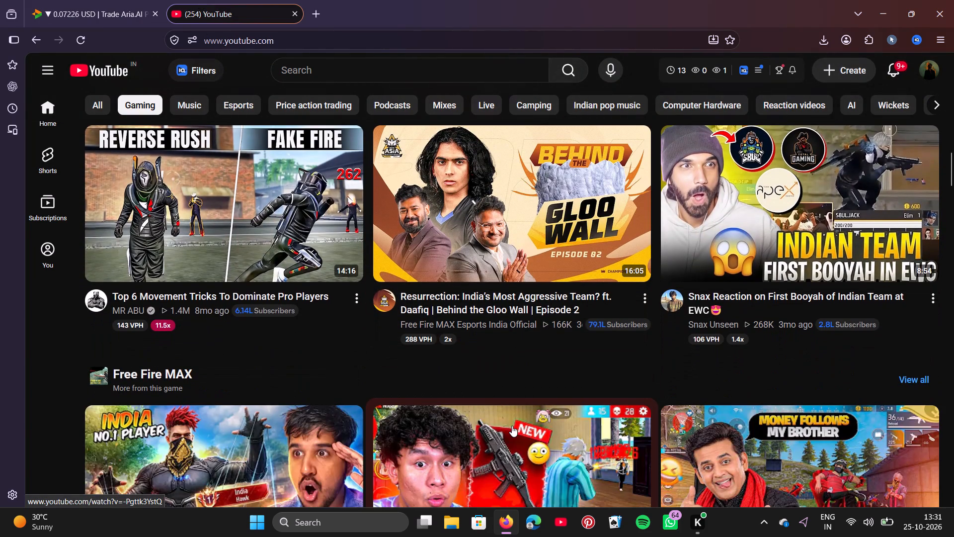
{"action": "scroll", "coordinate": [512, 426], "scroll_direction": "up", "scroll_amount": 4}
Switch back to Delta Exchange and review the ARIAUSD chart and the open short position's details in the positions table.
{"action": "left_click", "coordinate": [117, 4]}
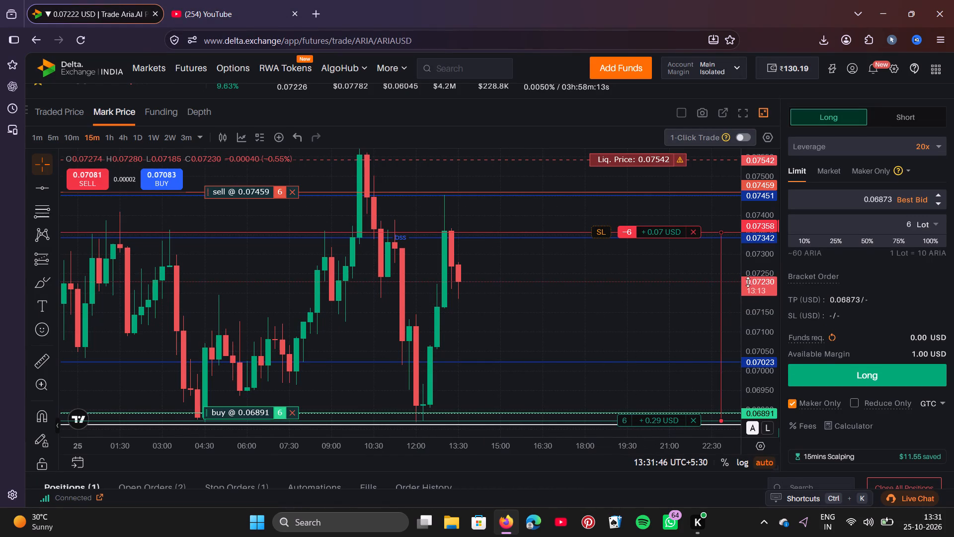
{"action": "scroll", "coordinate": [858, 305], "scroll_direction": "down", "scroll_amount": 1}
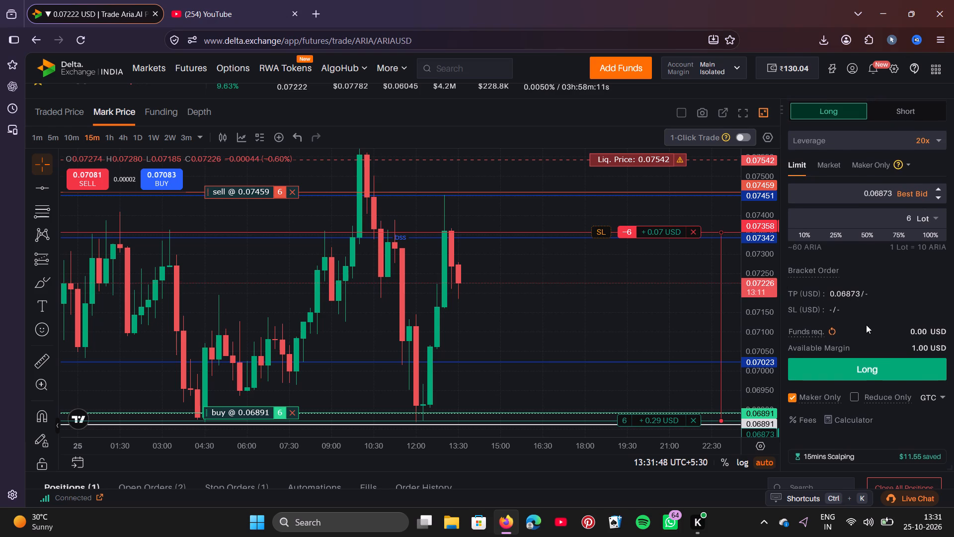
{"action": "scroll", "coordinate": [866, 325], "scroll_direction": "down", "scroll_amount": 3}
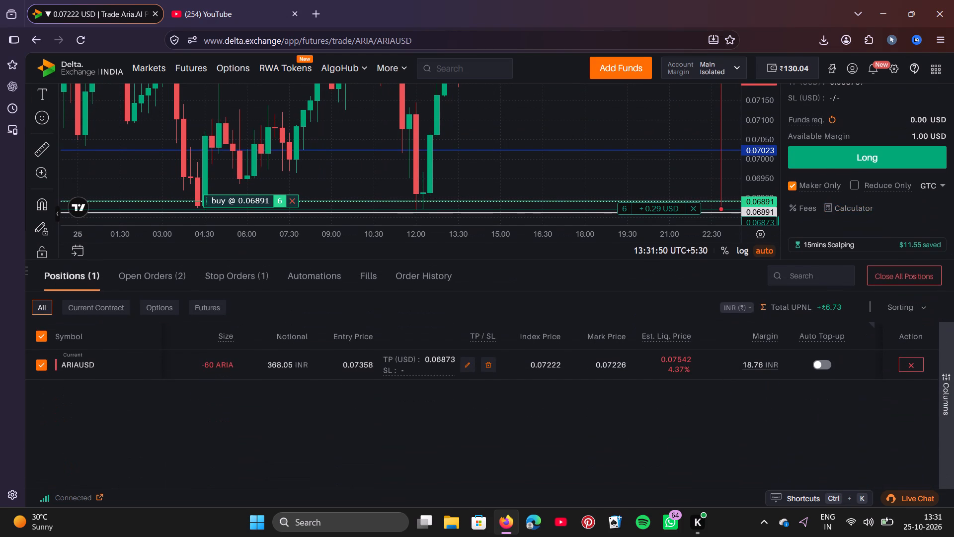
{"action": "scroll", "coordinate": [866, 325], "scroll_direction": "up", "scroll_amount": 5}
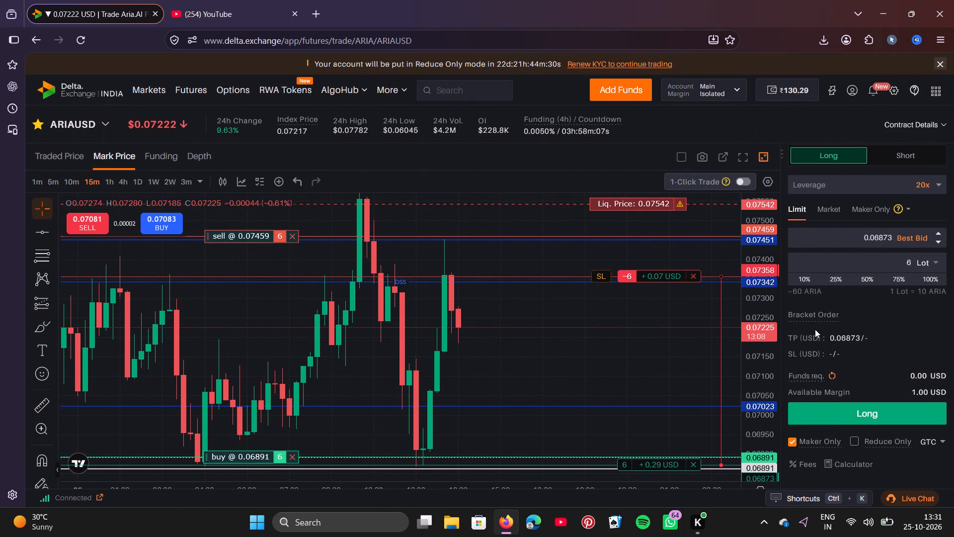
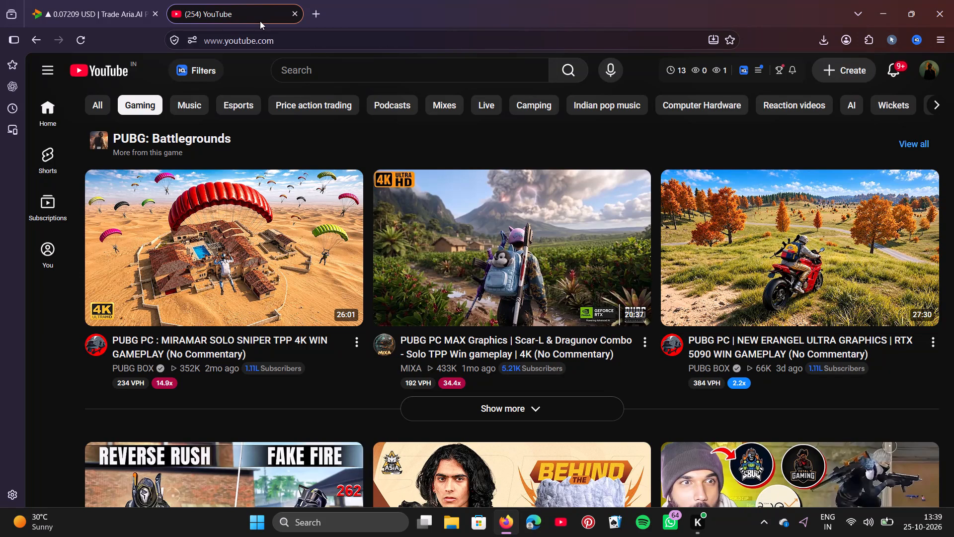
Check the ARIAUSD mark price chart on Delta Exchange, and return to the YouTube Gaming recommendations.
{"action": "left_click", "coordinate": [50, 2]}
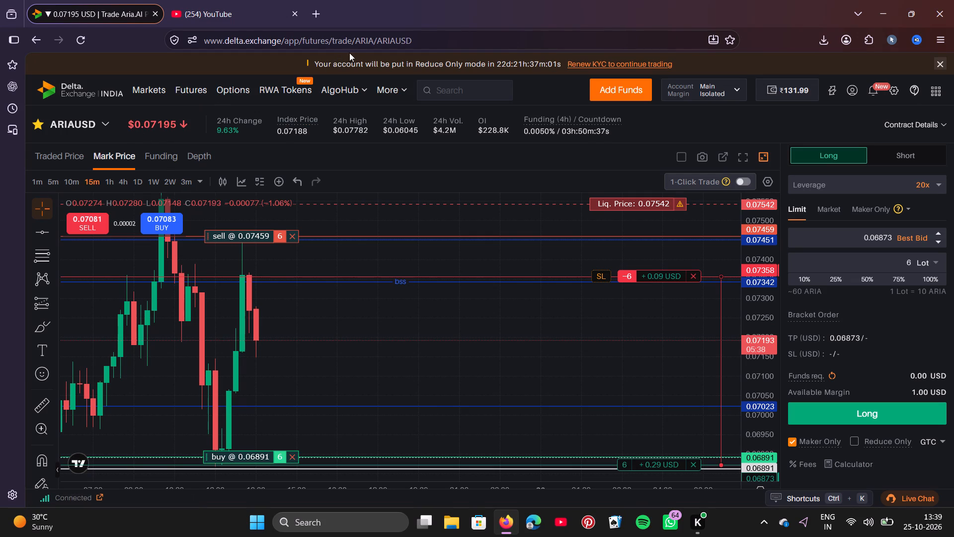
{"action": "left_click", "coordinate": [275, 0]}
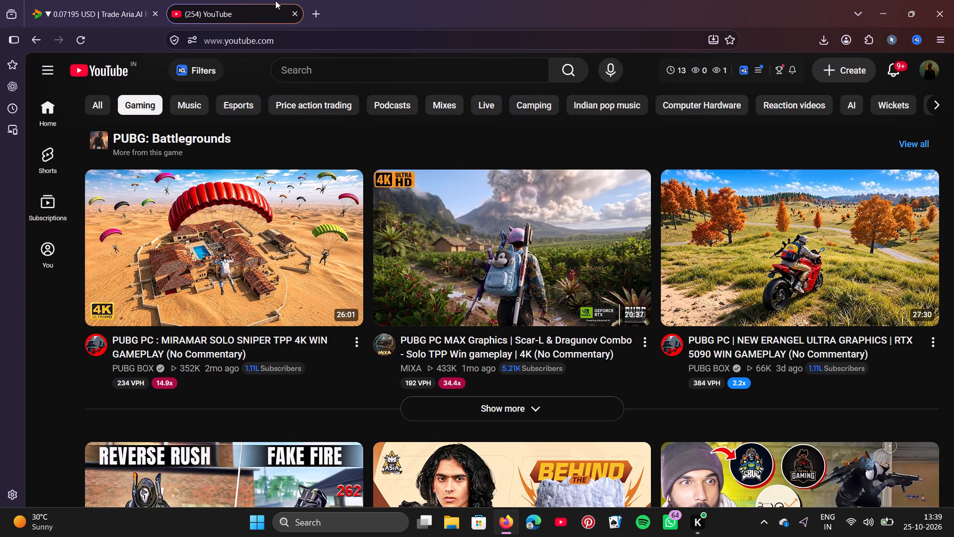
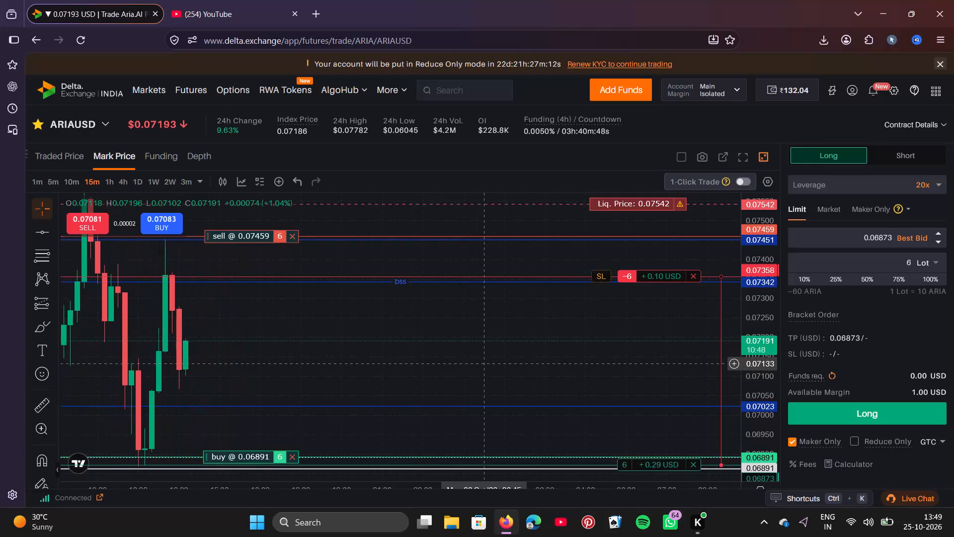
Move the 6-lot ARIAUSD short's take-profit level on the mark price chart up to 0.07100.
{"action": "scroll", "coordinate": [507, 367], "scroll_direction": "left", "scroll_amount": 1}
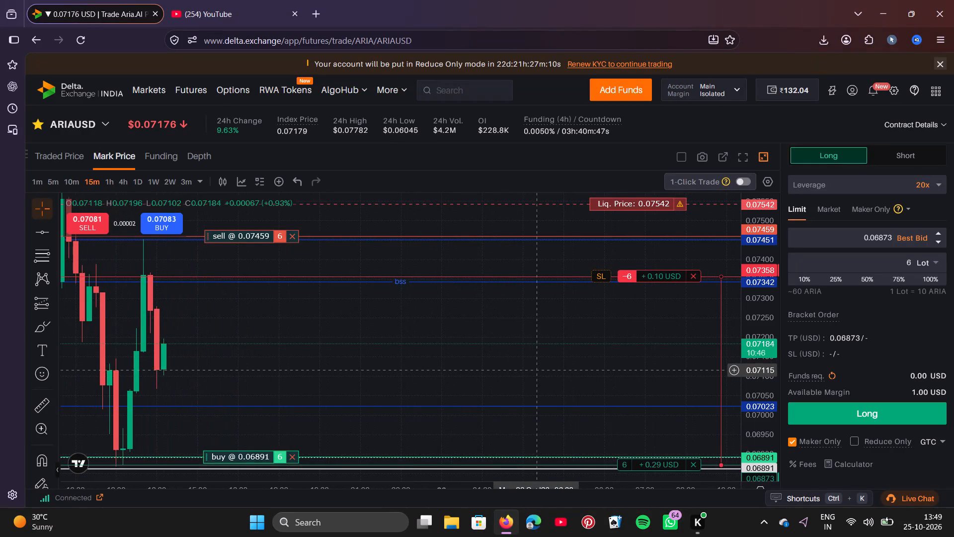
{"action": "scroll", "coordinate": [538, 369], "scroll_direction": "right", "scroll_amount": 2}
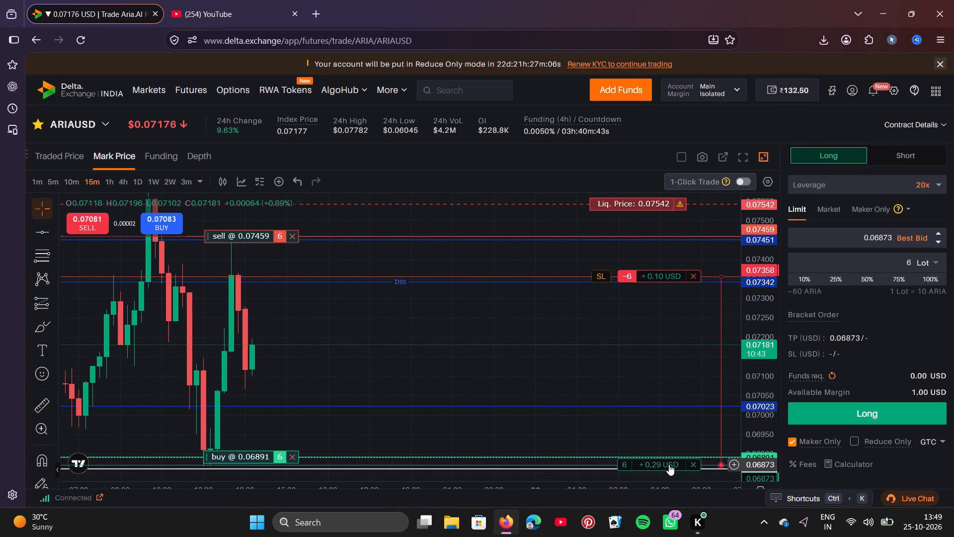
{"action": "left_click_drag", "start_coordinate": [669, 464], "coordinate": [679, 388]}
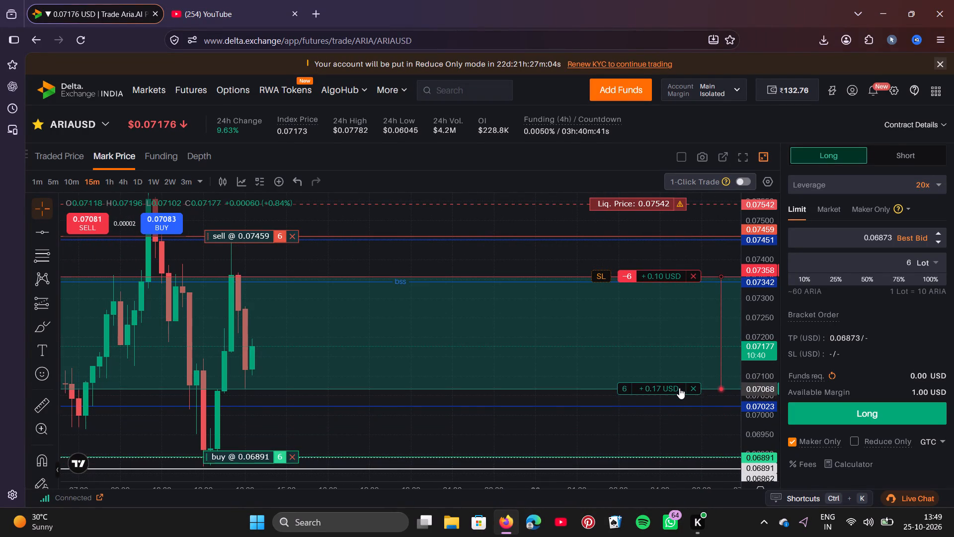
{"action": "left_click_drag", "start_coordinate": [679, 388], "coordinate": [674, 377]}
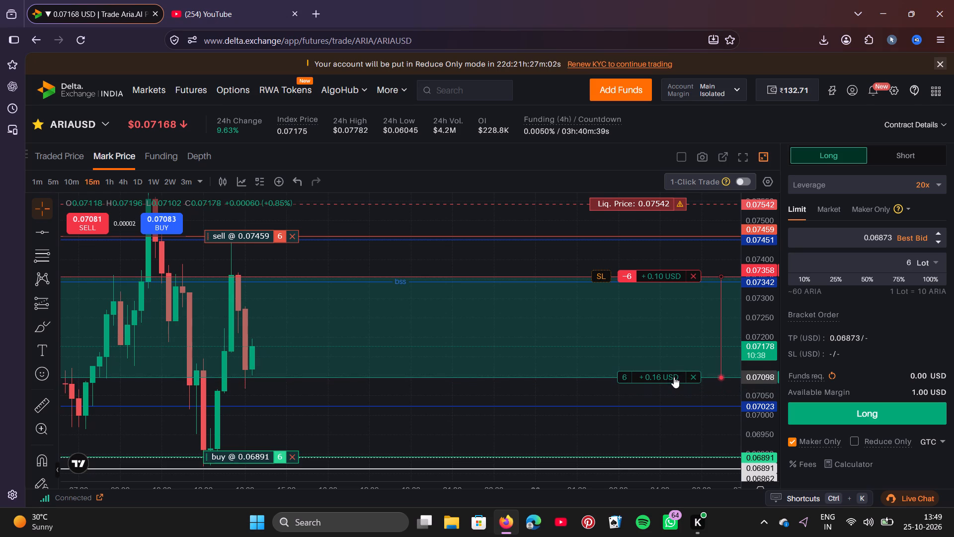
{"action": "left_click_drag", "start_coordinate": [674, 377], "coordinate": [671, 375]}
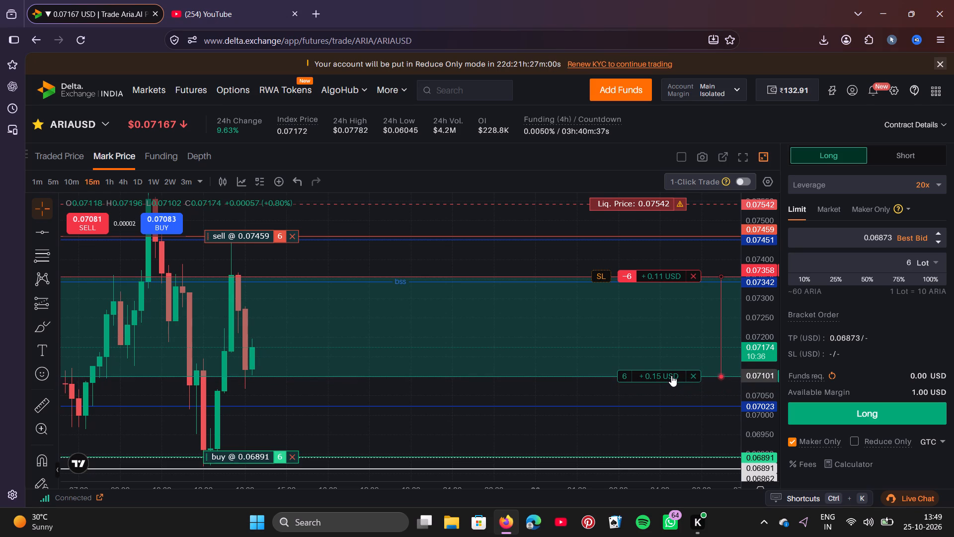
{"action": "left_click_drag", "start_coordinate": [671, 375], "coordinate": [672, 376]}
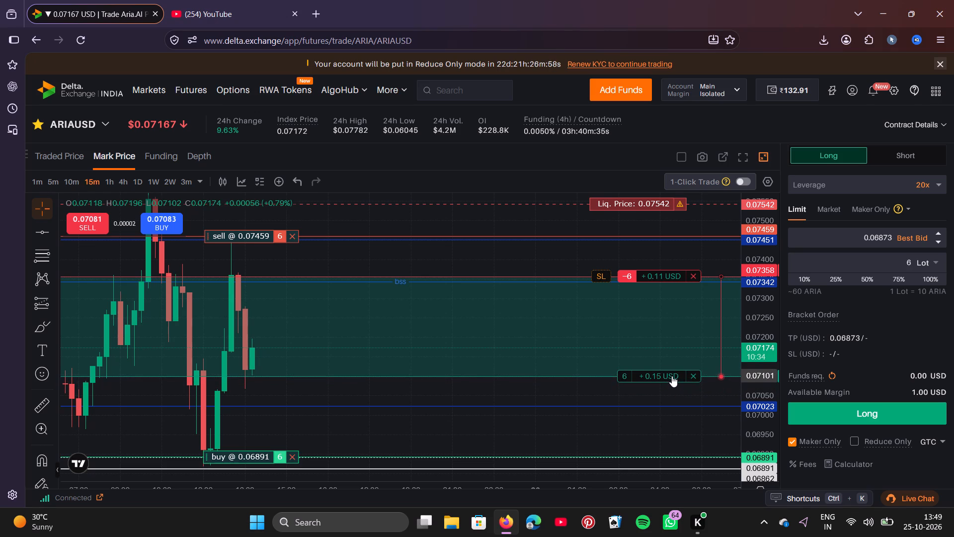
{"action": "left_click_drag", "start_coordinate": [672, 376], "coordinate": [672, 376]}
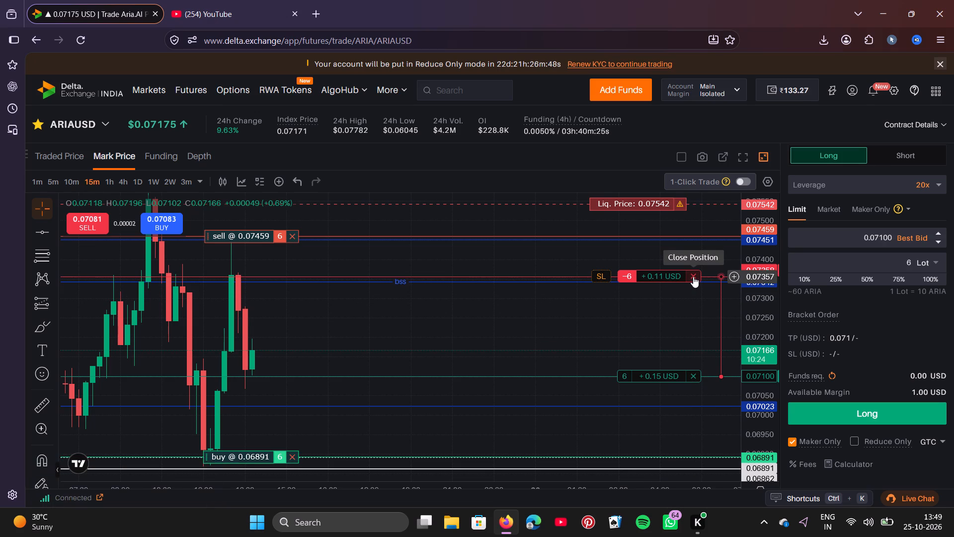
Cancel the pending 6-lot sell order at 0.07459.
{"action": "left_click", "coordinate": [295, 238]}
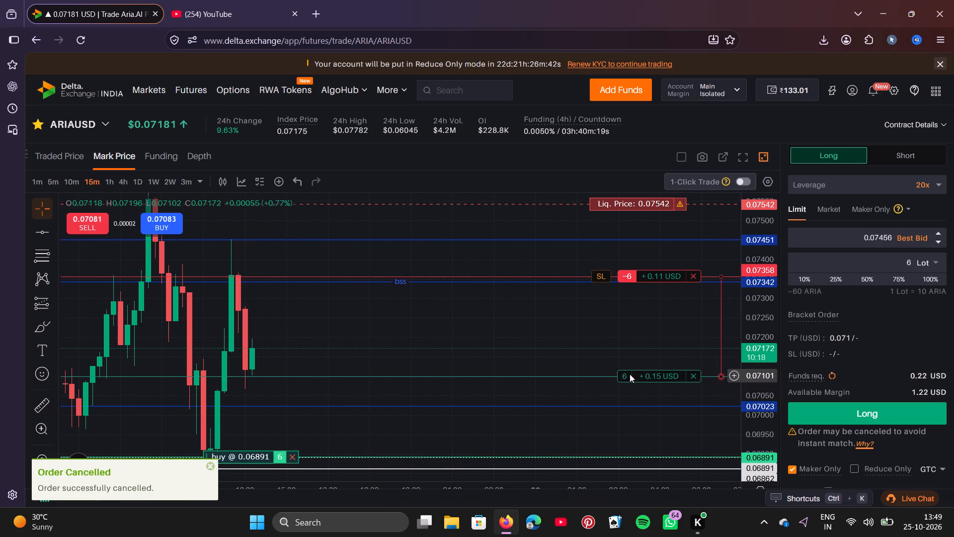
Close the 6-lot ARIAUSD short position at market from the chart.
{"action": "left_click", "coordinate": [696, 273]}
{"action": "left_click", "coordinate": [454, 186]}
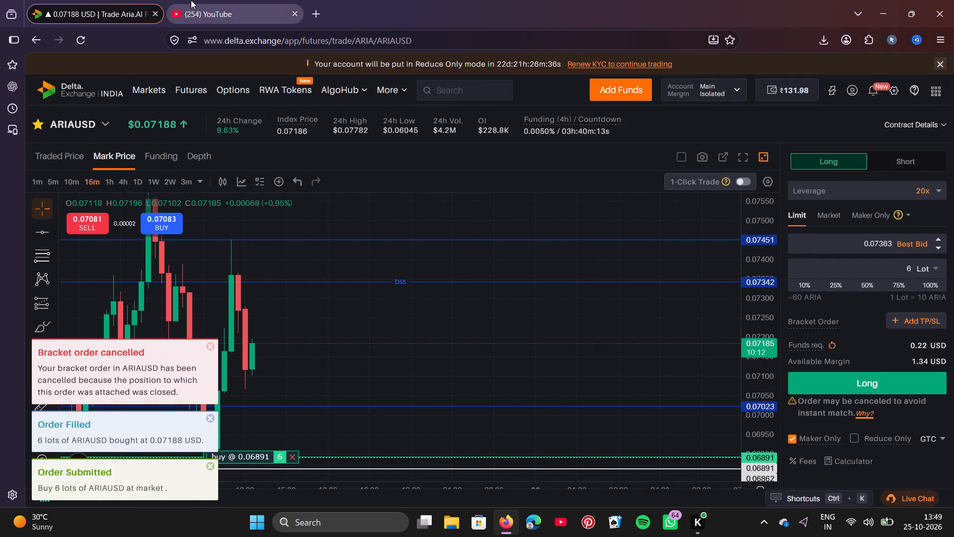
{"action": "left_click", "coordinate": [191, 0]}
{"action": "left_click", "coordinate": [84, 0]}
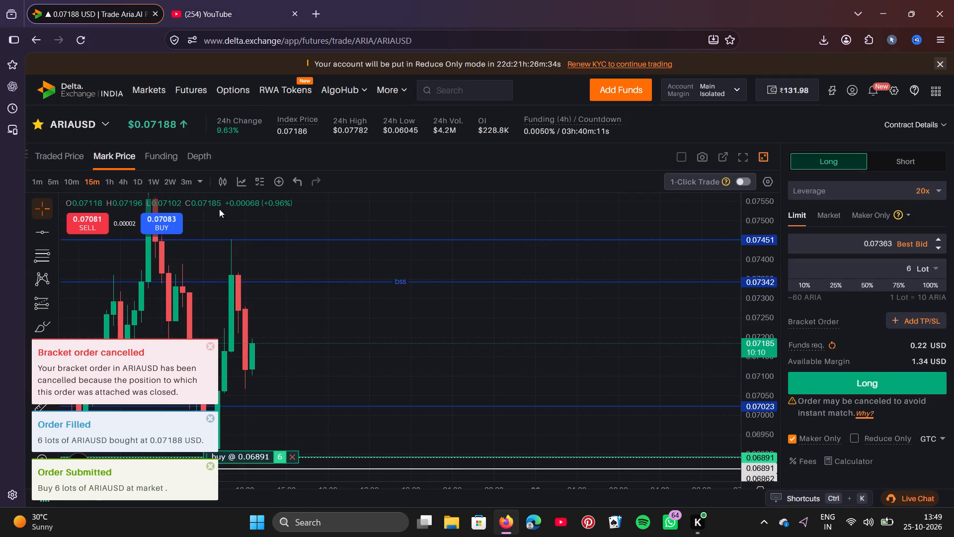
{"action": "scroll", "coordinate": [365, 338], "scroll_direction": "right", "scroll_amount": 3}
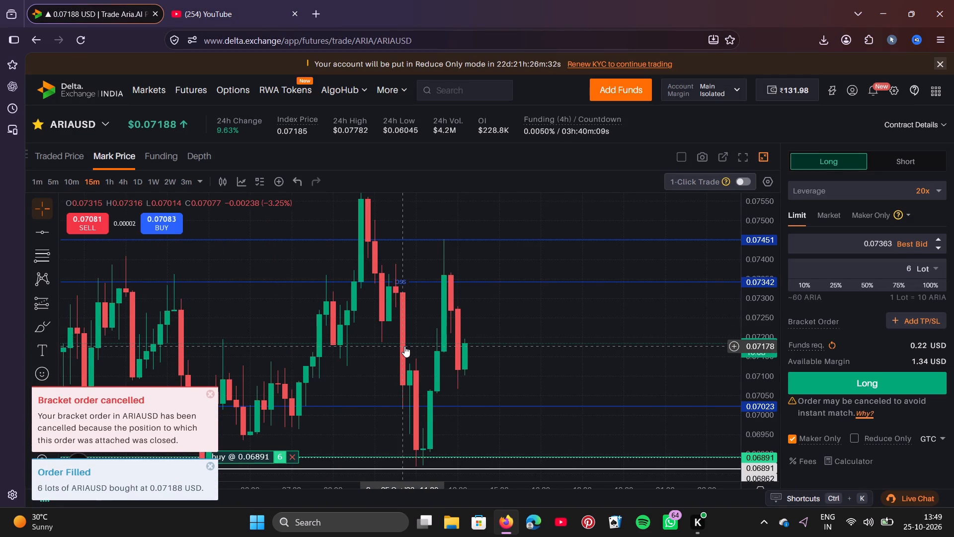
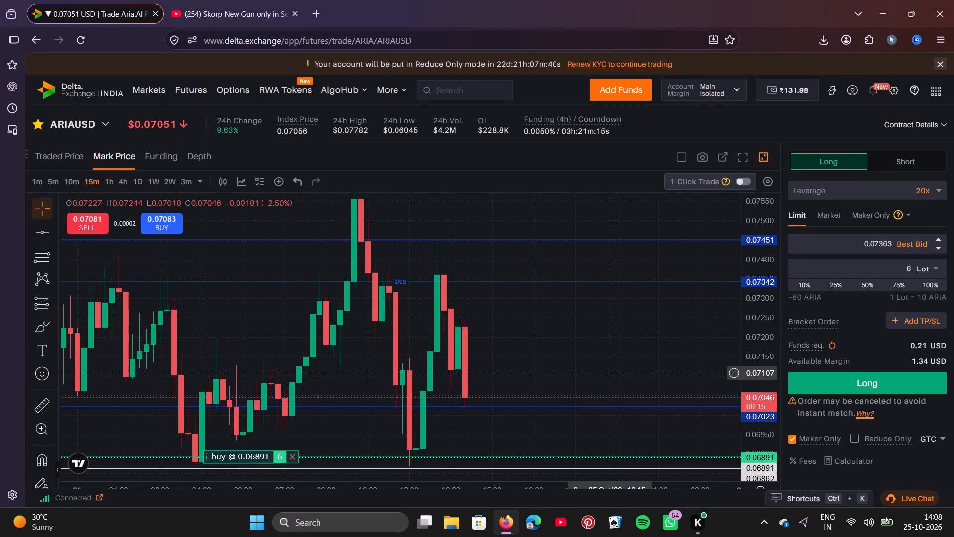
Set the 6-lot ARIAUSD long limit order's price to the best bid, 0.07096.
{"action": "scroll", "coordinate": [514, 390], "scroll_direction": "right", "scroll_amount": 2}
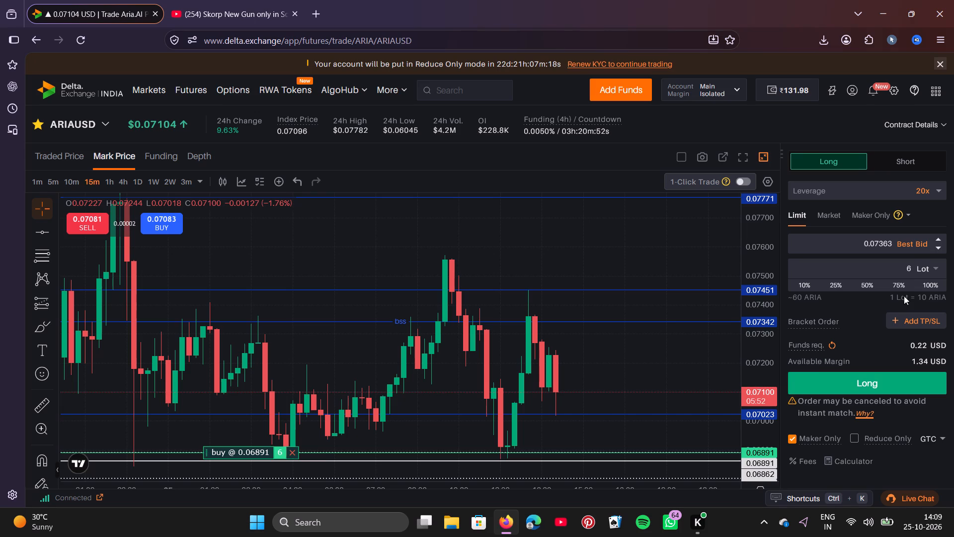
{"action": "left_click", "coordinate": [909, 244]}
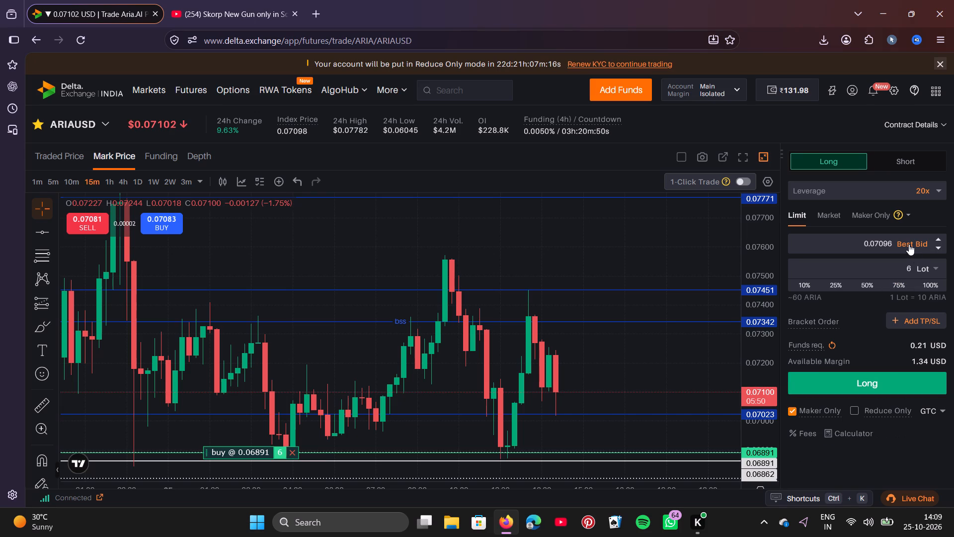
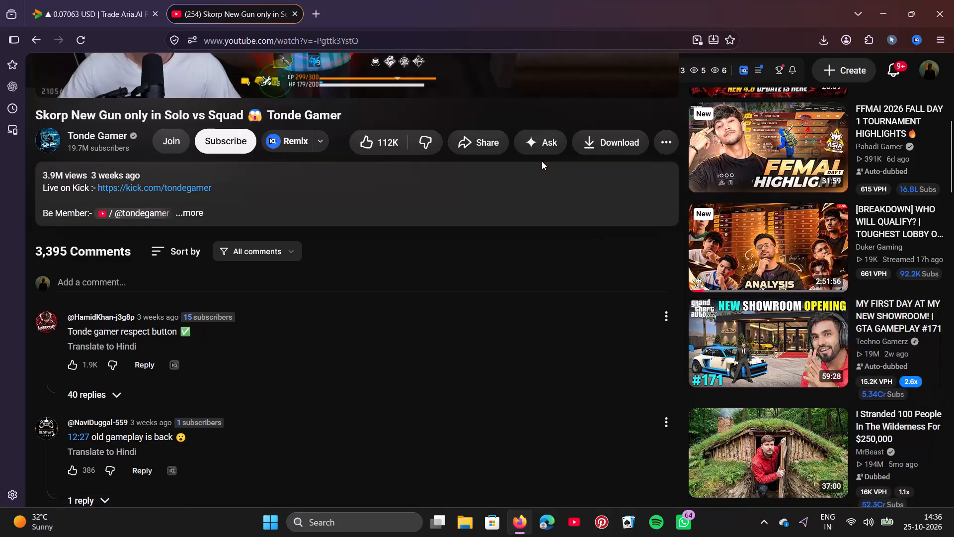
Return to the ARIAUSD trading page and move the pending 6-lot buy order on the chart up to 0.06963.
{"action": "left_click", "coordinate": [66, 0]}
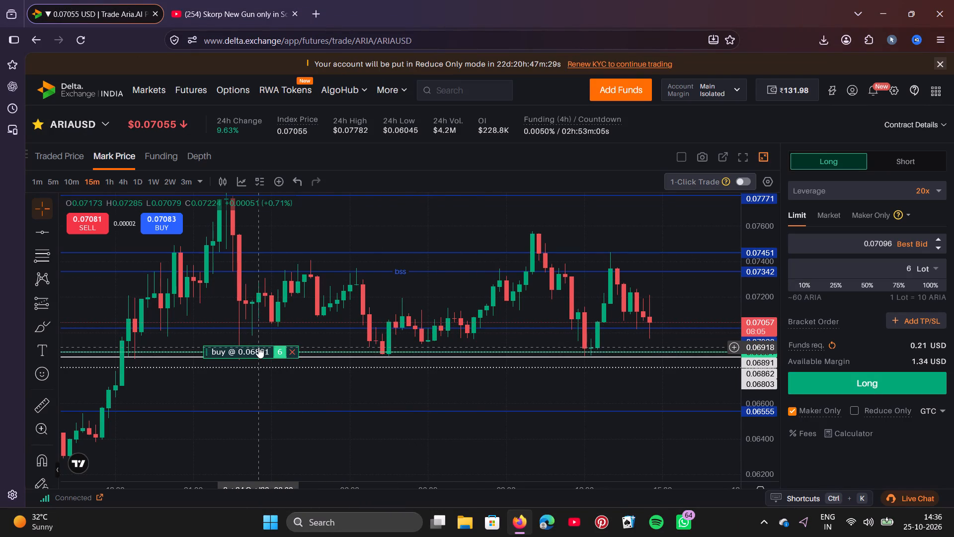
{"action": "left_click_drag", "start_coordinate": [258, 347], "coordinate": [258, 339]}
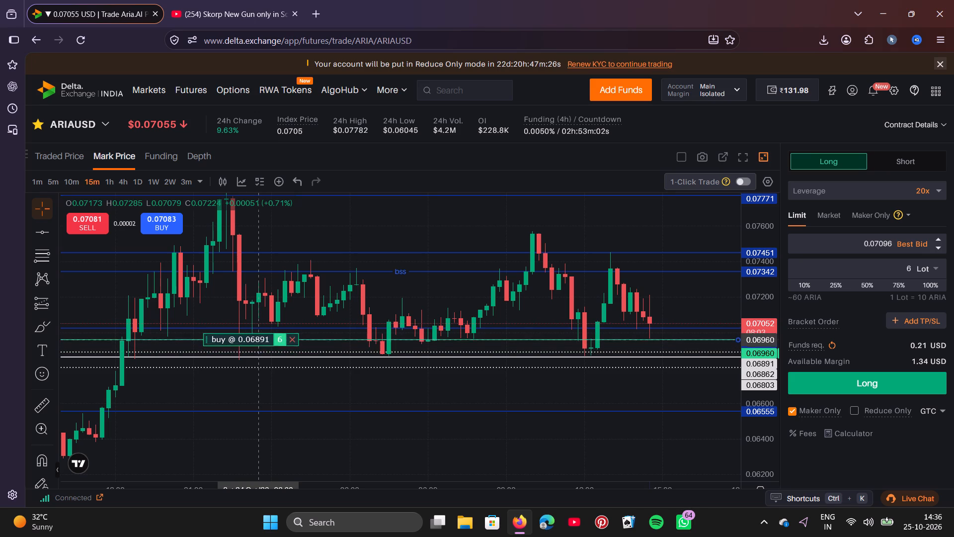
{"action": "left_click_drag", "start_coordinate": [258, 339], "coordinate": [259, 339]}
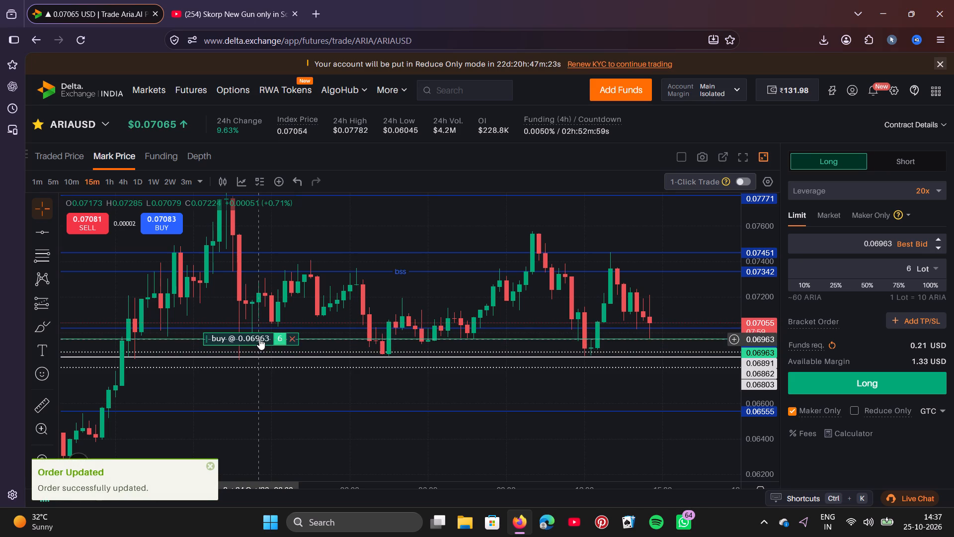
Show the ARIAUSD chart at the 3-minute interval and examine the latest candles around the marked levels and the pending buy order.
{"action": "left_click", "coordinate": [186, 180]}
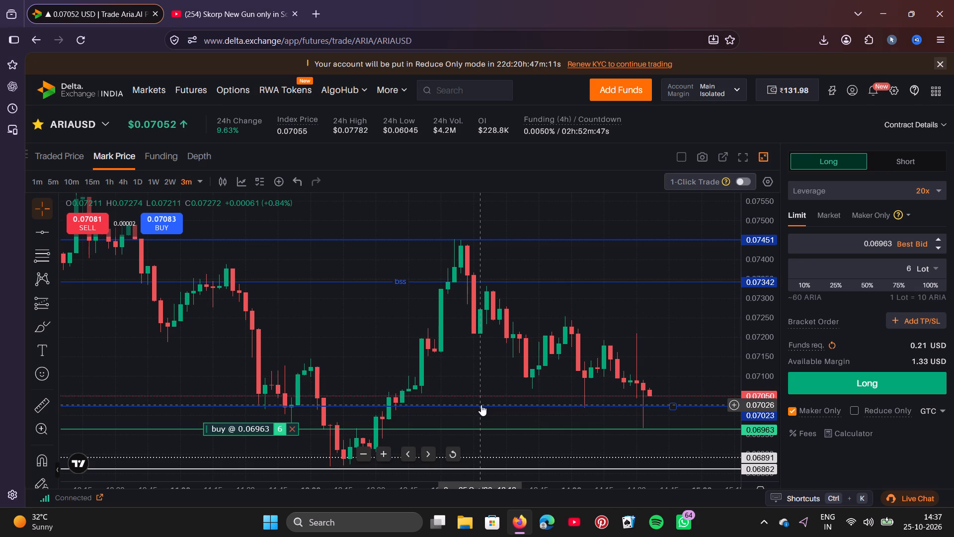
{"action": "scroll", "coordinate": [589, 387], "scroll_direction": "down", "scroll_amount": 1}
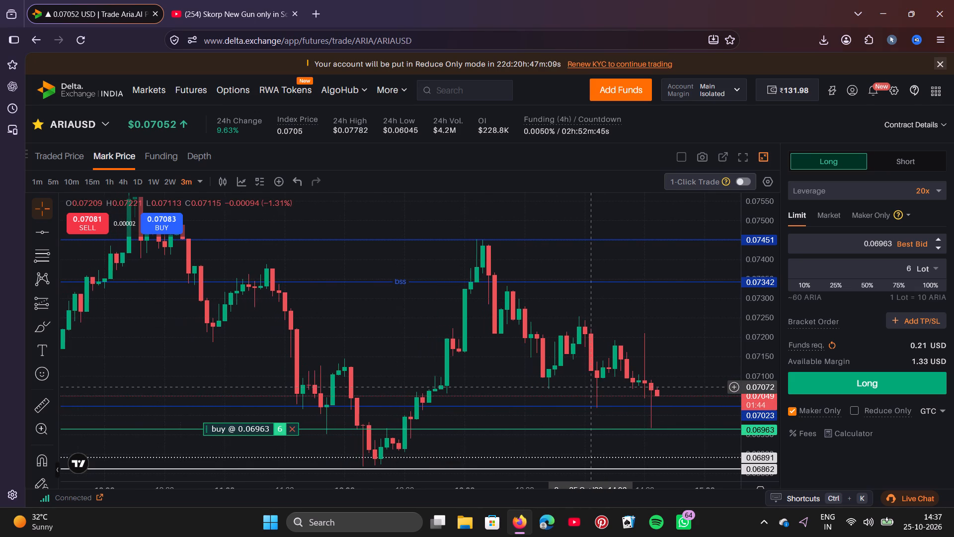
{"action": "scroll", "coordinate": [589, 387], "scroll_direction": "down", "scroll_amount": 1}
{"action": "scroll", "coordinate": [562, 389], "scroll_direction": "left", "scroll_amount": 1}
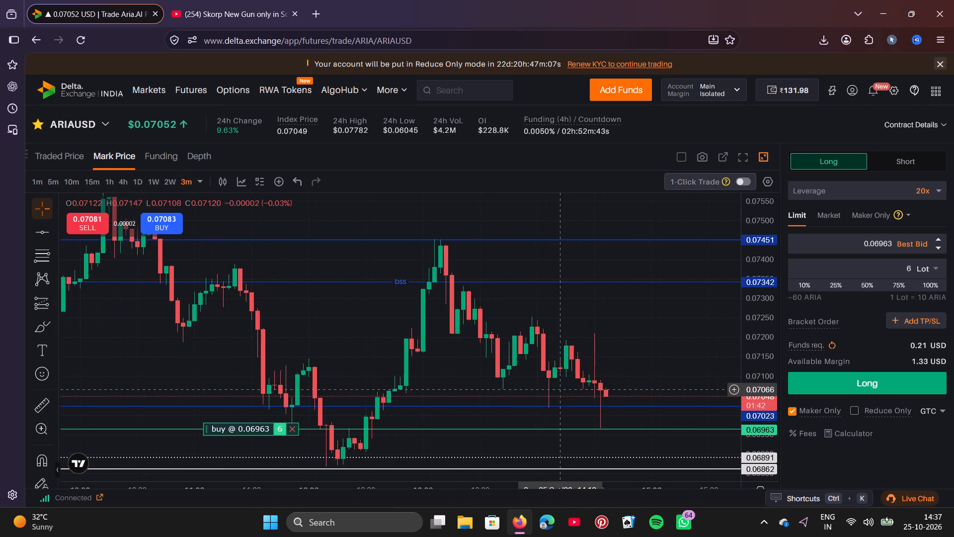
{"action": "scroll", "coordinate": [562, 389], "scroll_direction": "left", "scroll_amount": 4}
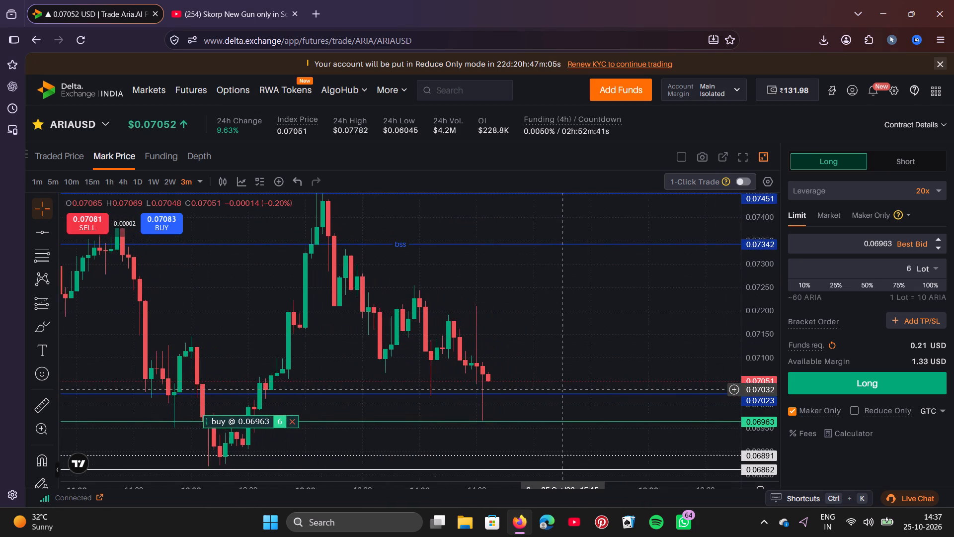
{"action": "scroll", "coordinate": [562, 389], "scroll_direction": "left", "scroll_amount": 3}
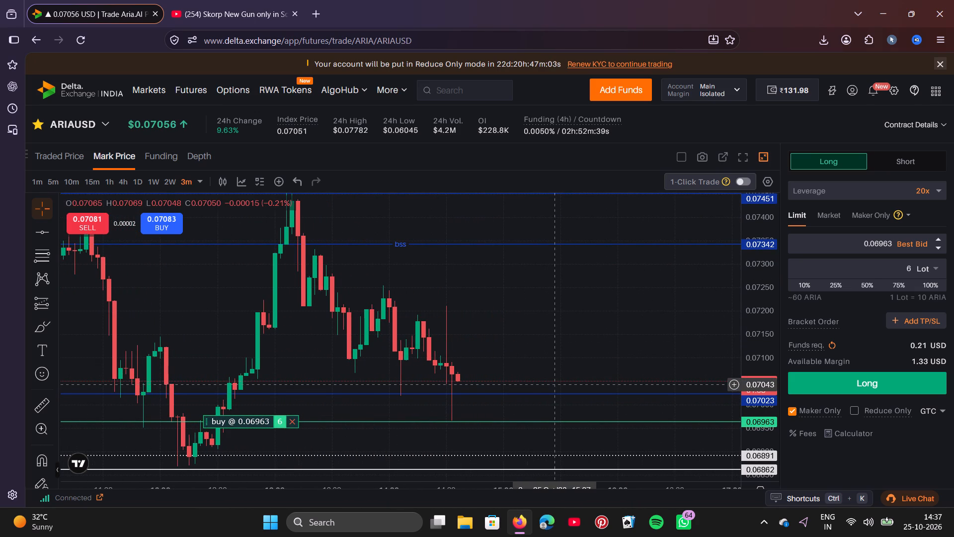
{"action": "scroll", "coordinate": [553, 384], "scroll_direction": "left", "scroll_amount": 3}
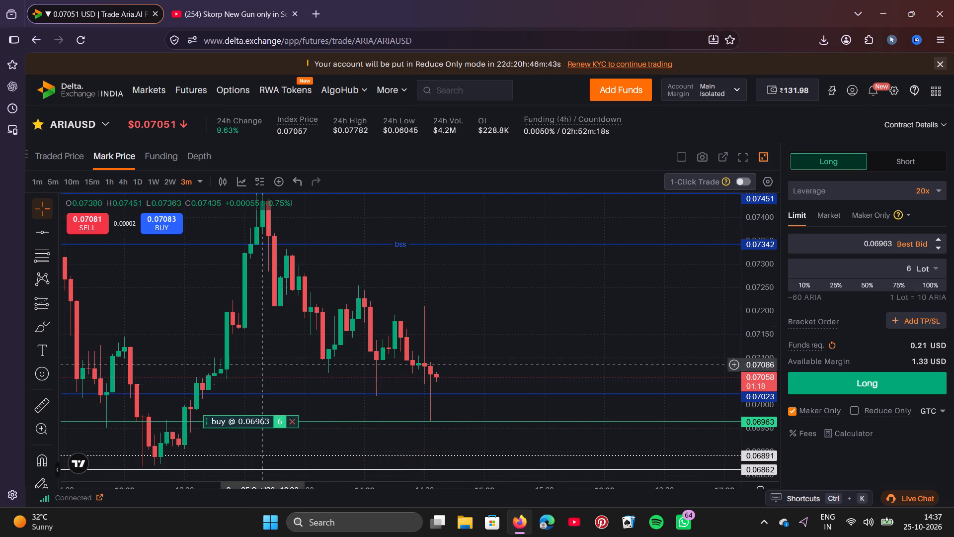
{"action": "scroll", "coordinate": [455, 384], "scroll_direction": "left", "scroll_amount": 1}
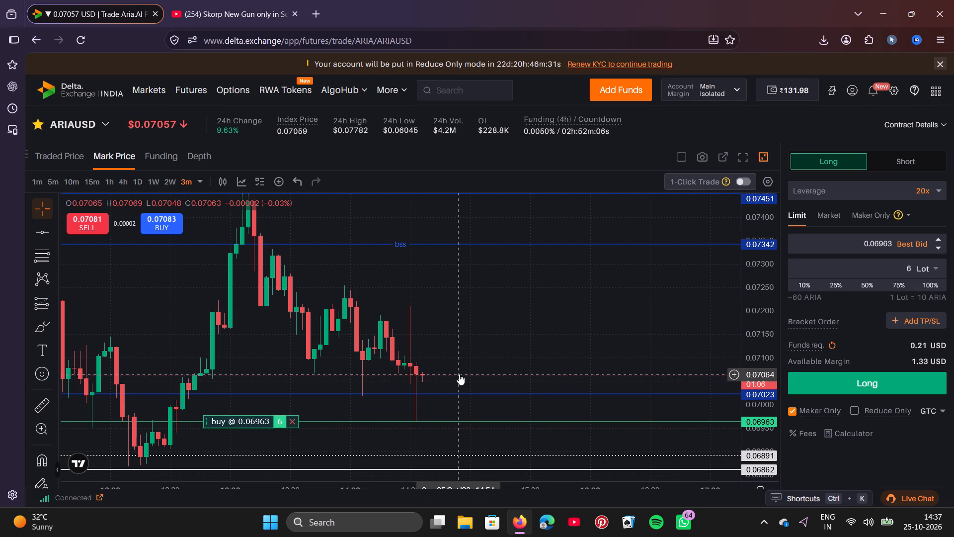
Place a 6-lot ARIAUSD long limit order at the best bid, 0.07059.
{"action": "left_click", "coordinate": [461, 377]}
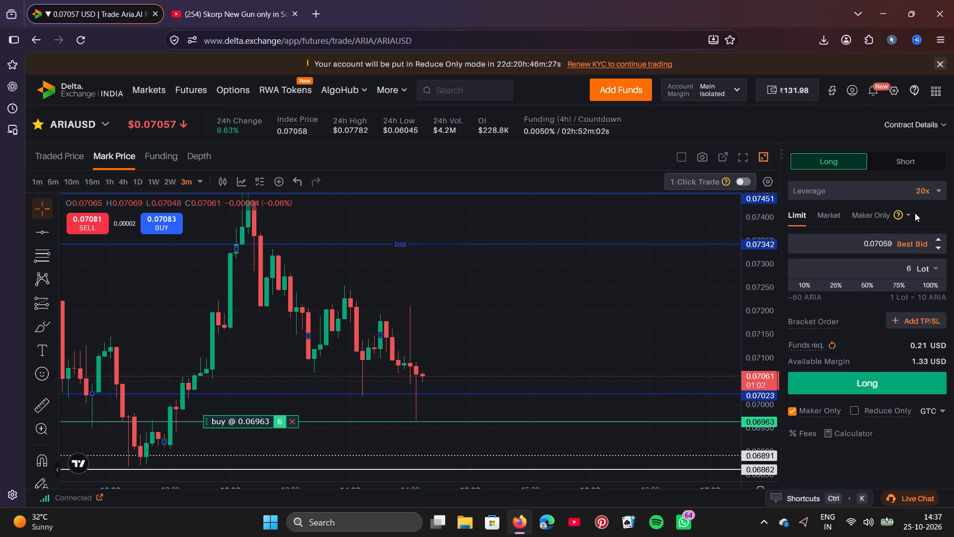
{"action": "left_click", "coordinate": [910, 244]}
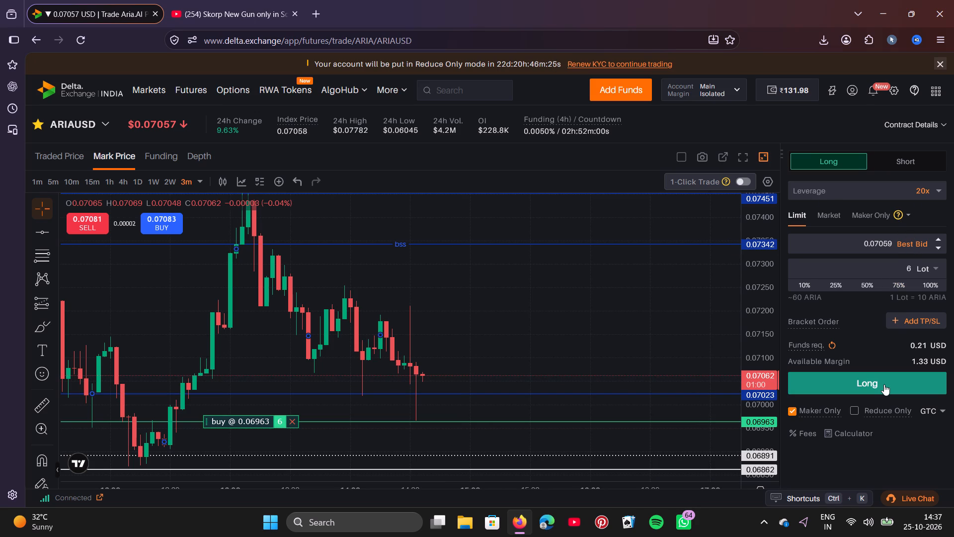
{"action": "left_click", "coordinate": [884, 384]}
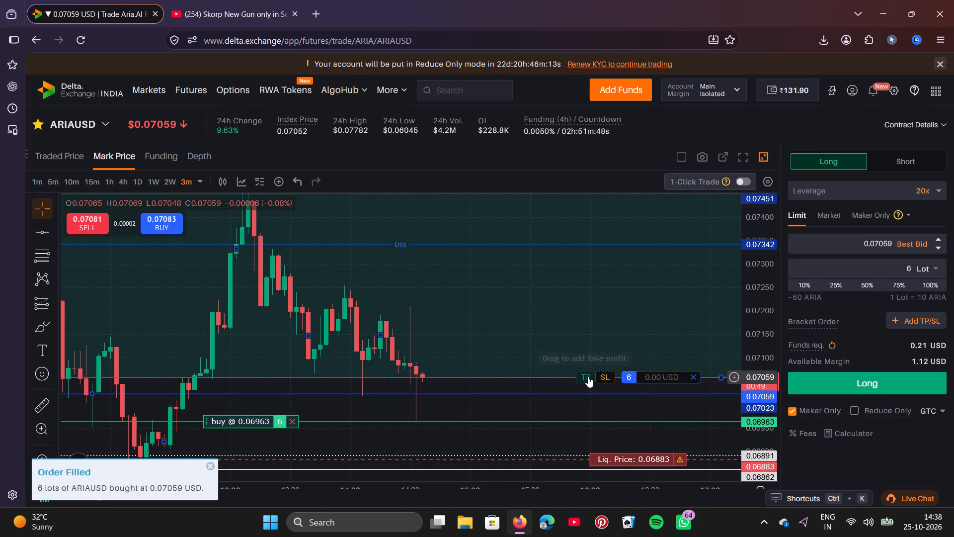
Add a take profit to the 6-lot long position at about 0.07435, just under the 0.07451 level.
{"action": "left_click_drag", "start_coordinate": [588, 376], "coordinate": [556, 201]}
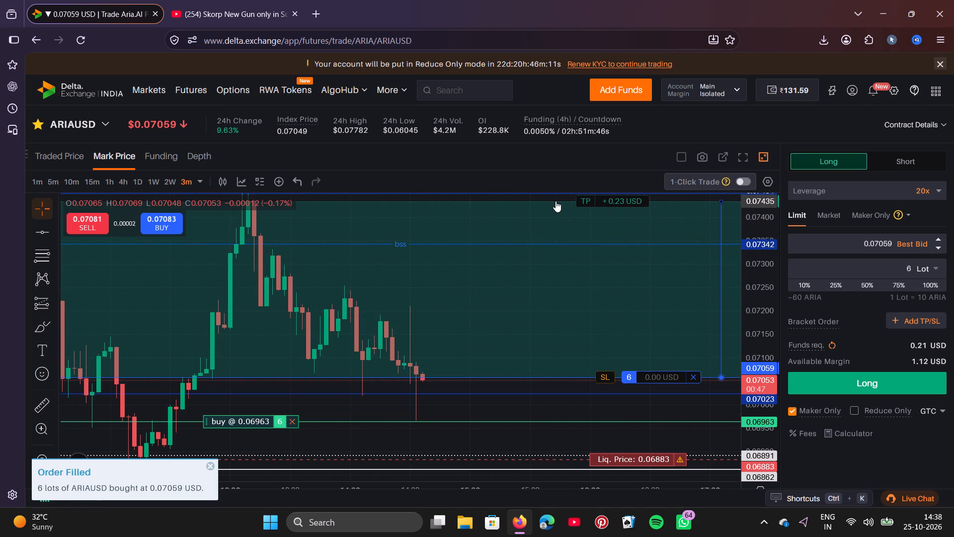
{"action": "left_click_drag", "start_coordinate": [556, 201], "coordinate": [556, 201]}
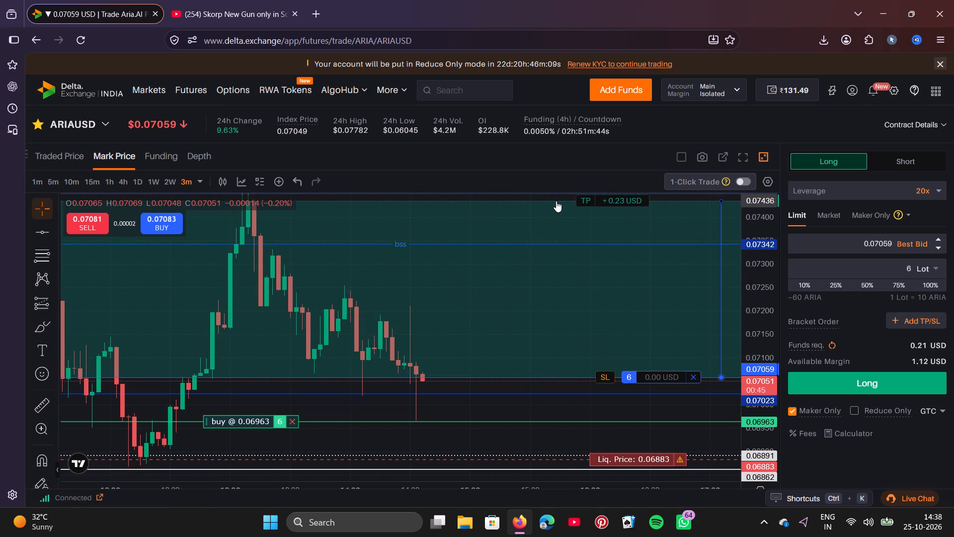
{"action": "left_click_drag", "start_coordinate": [556, 201], "coordinate": [556, 196]}
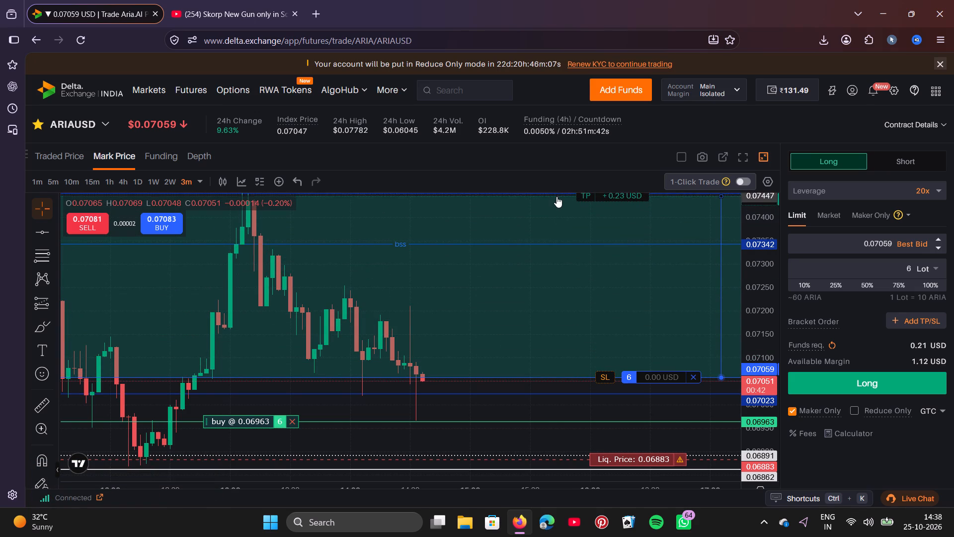
{"action": "left_click_drag", "start_coordinate": [556, 196], "coordinate": [557, 201]}
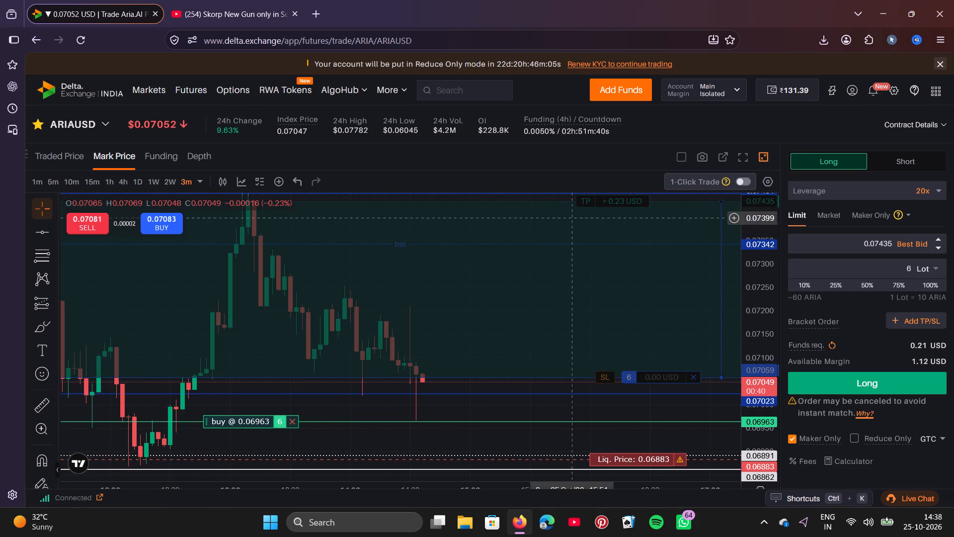
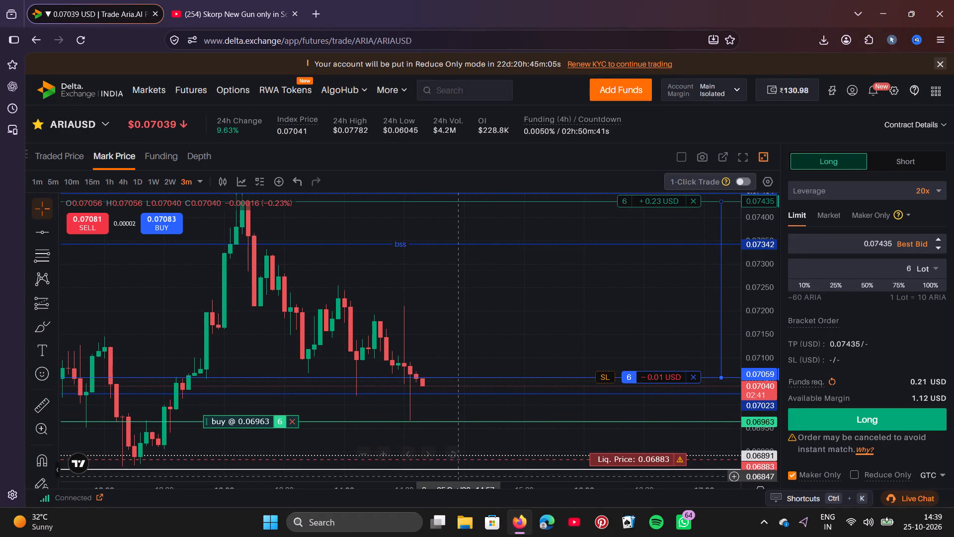
Place another 6-lot ARIAUSD long limit order at 0.06891, on the dotted level just above the liquidation price.
{"action": "left_click", "coordinate": [230, 419]}
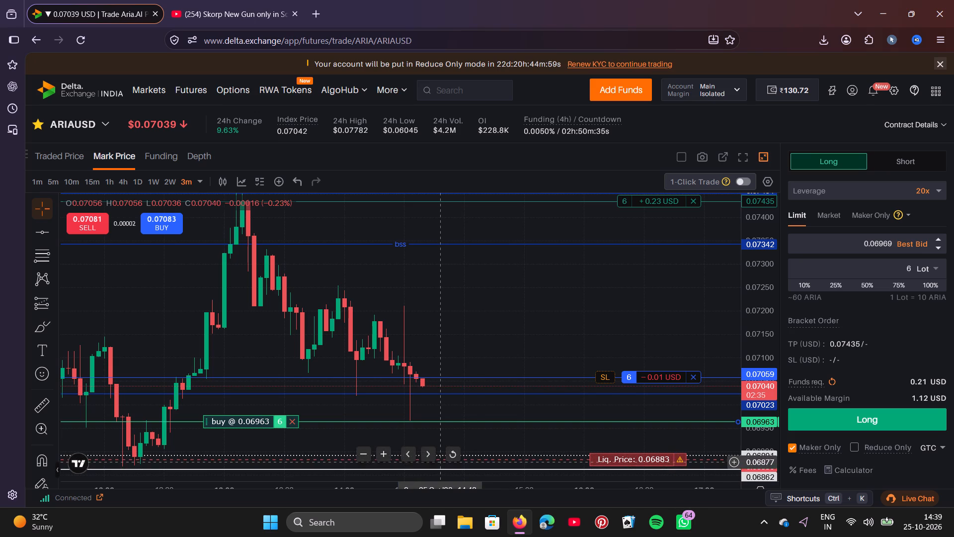
{"action": "left_click_drag", "start_coordinate": [758, 276], "coordinate": [761, 343]}
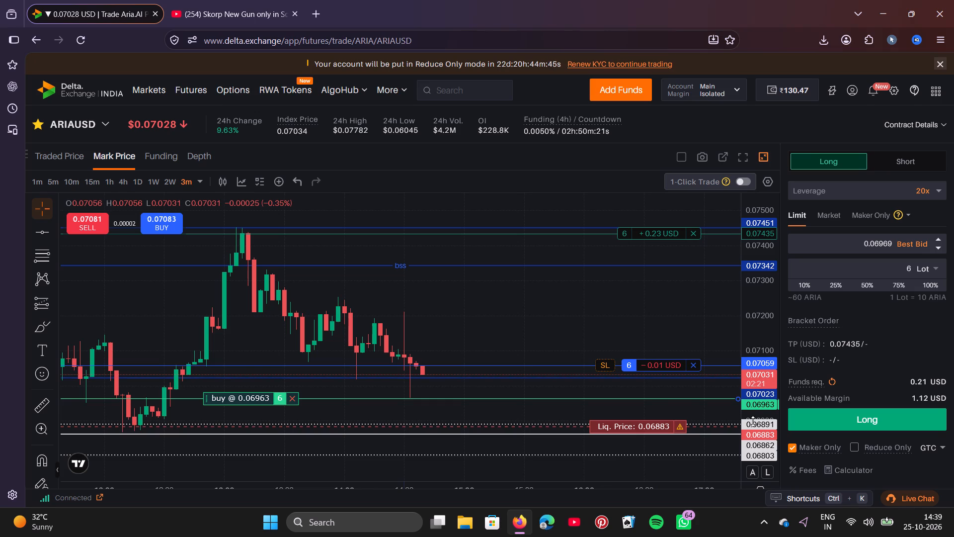
{"action": "left_click", "coordinate": [641, 426]}
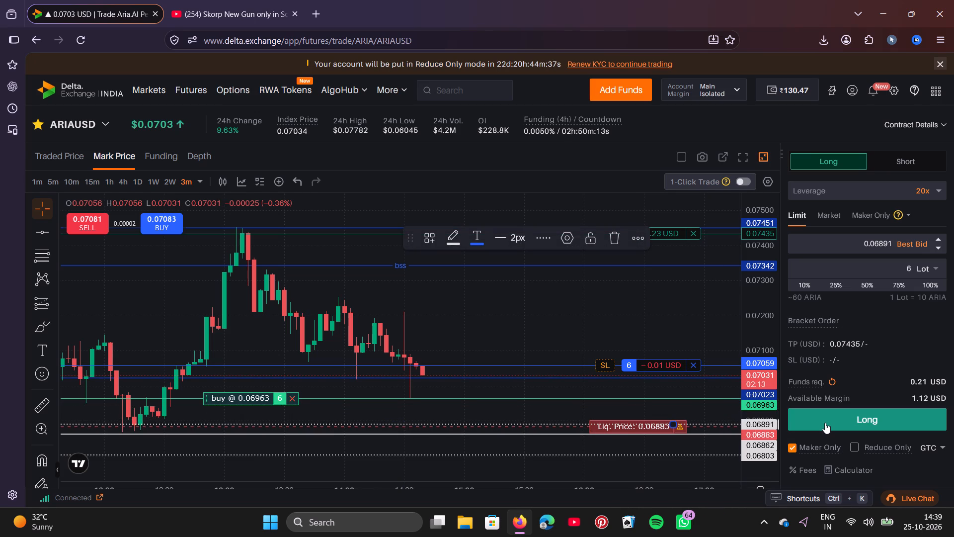
{"action": "left_click", "coordinate": [825, 423]}
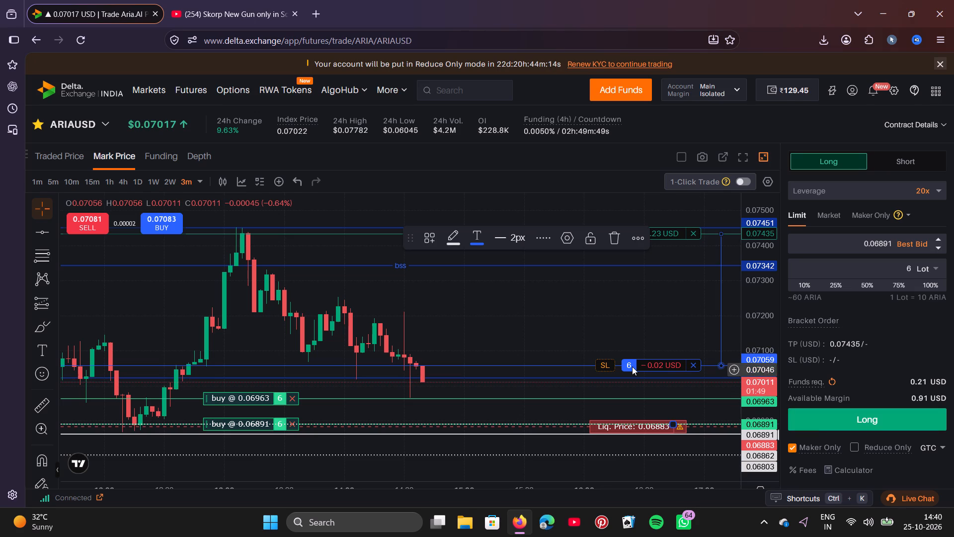
Examine the recent ARIAUSD price action at the 3-minute and 5-minute intervals around the marked levels and pending buy orders.
{"action": "scroll", "coordinate": [518, 367], "scroll_direction": "right", "scroll_amount": 3}
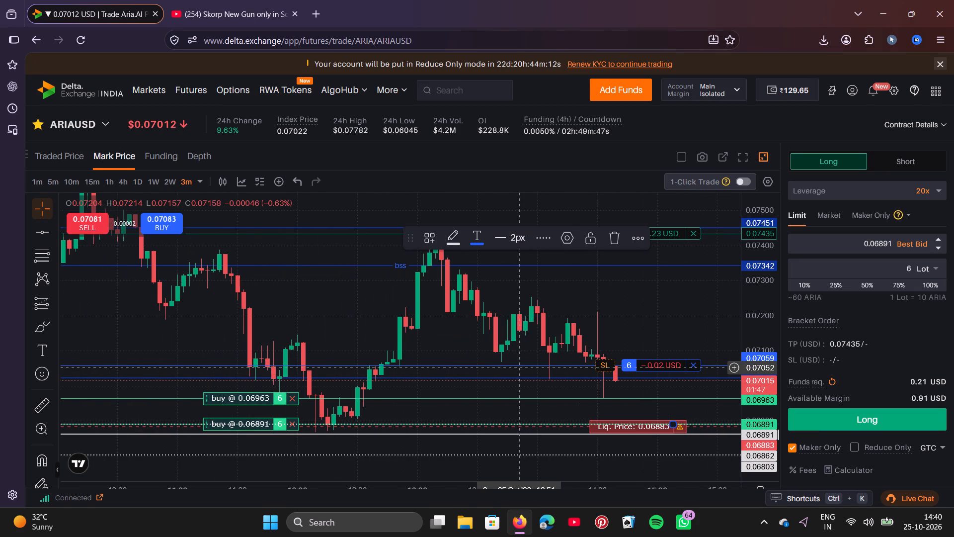
{"action": "scroll", "coordinate": [544, 385], "scroll_direction": "left", "scroll_amount": 1}
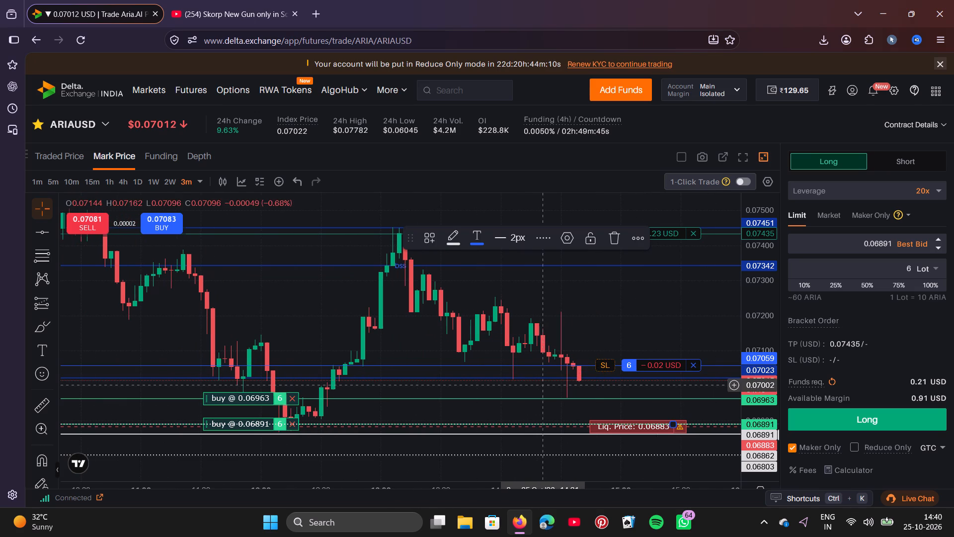
{"action": "scroll", "coordinate": [544, 385], "scroll_direction": "left", "scroll_amount": 1}
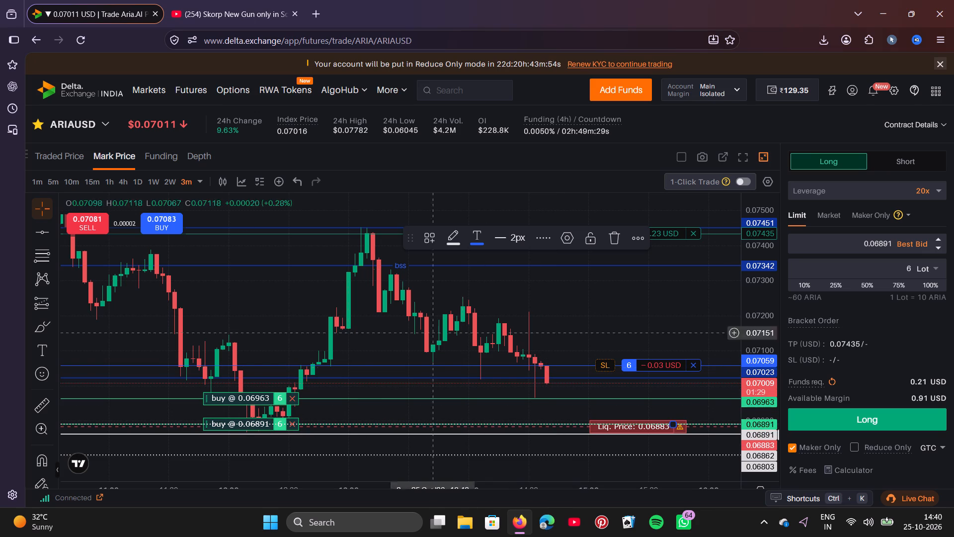
{"action": "left_click", "coordinate": [51, 183]}
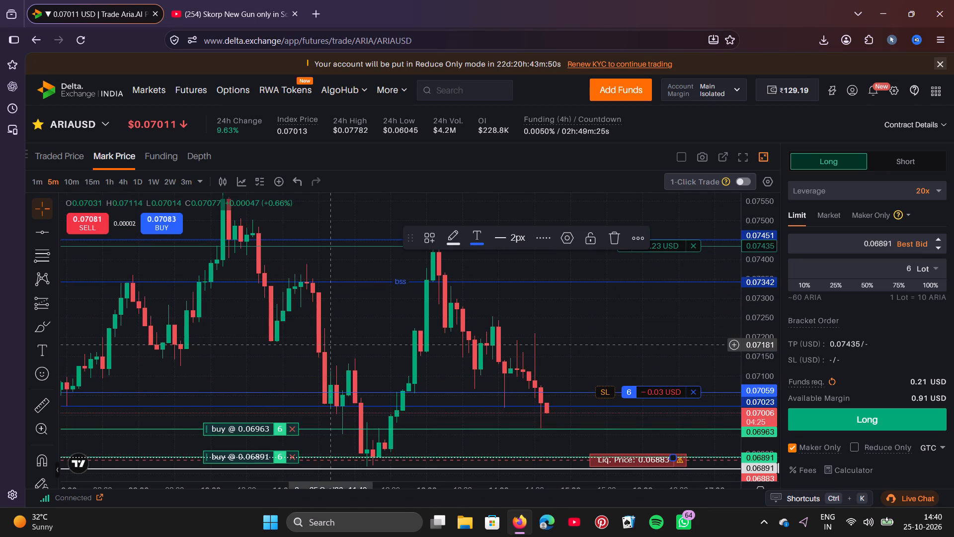
{"action": "scroll", "coordinate": [333, 344], "scroll_direction": "right", "scroll_amount": 3}
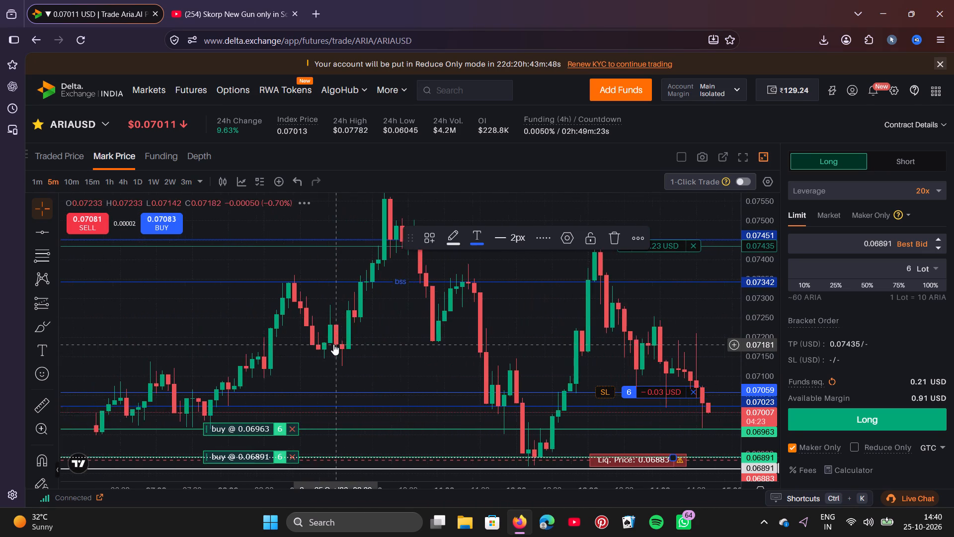
{"action": "scroll", "coordinate": [333, 344], "scroll_direction": "right", "scroll_amount": 1}
{"action": "scroll", "coordinate": [333, 344], "scroll_direction": "left", "scroll_amount": 1}
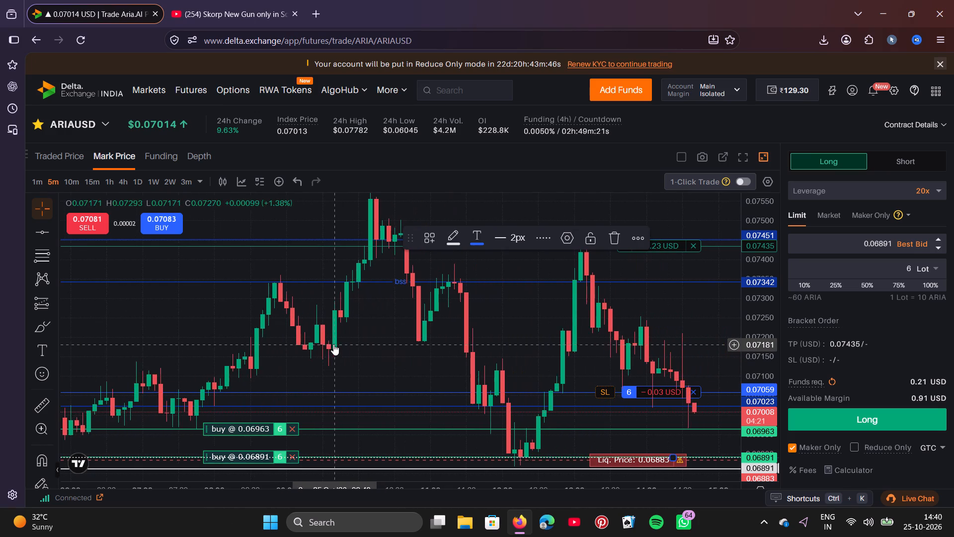
{"action": "scroll", "coordinate": [333, 344], "scroll_direction": "left", "scroll_amount": 2}
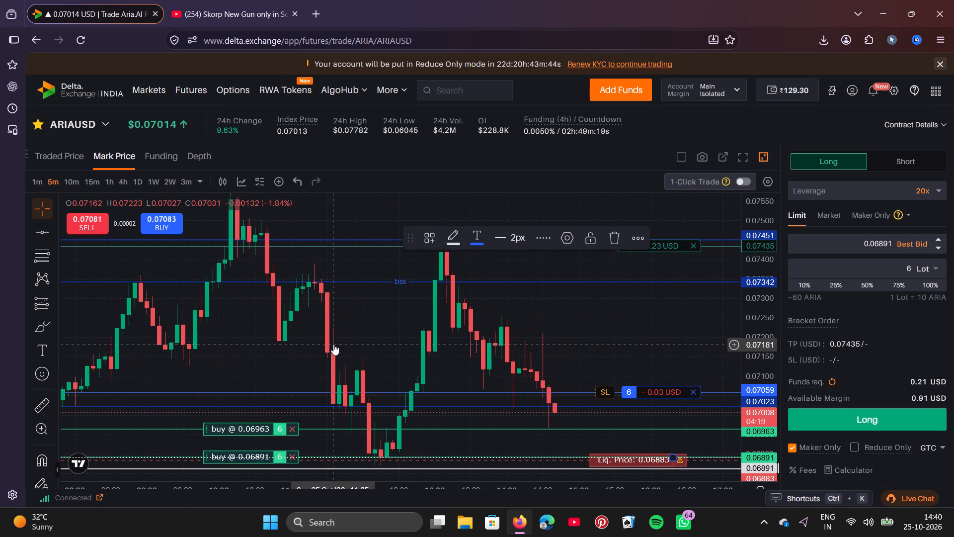
{"action": "scroll", "coordinate": [333, 344], "scroll_direction": "left", "scroll_amount": 3}
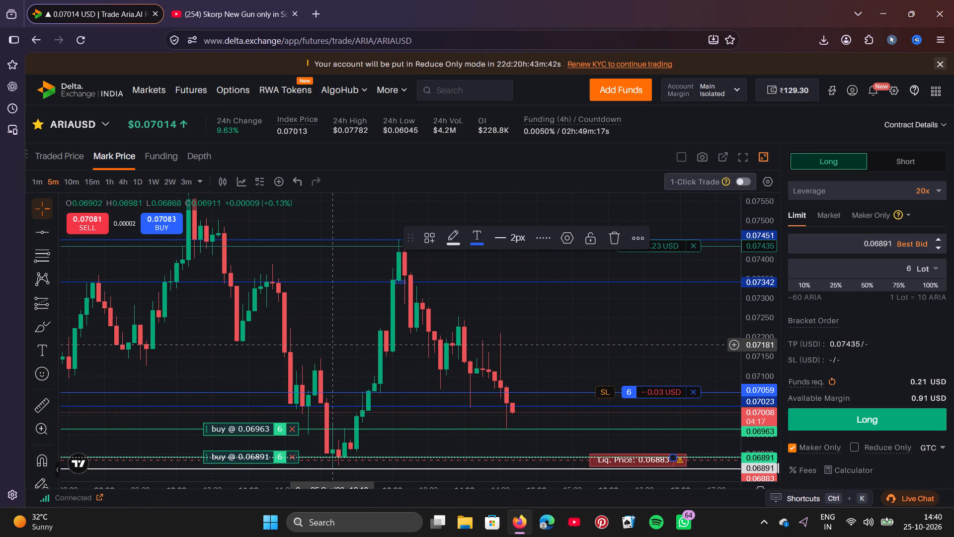
{"action": "scroll", "coordinate": [333, 344], "scroll_direction": "left", "scroll_amount": 1}
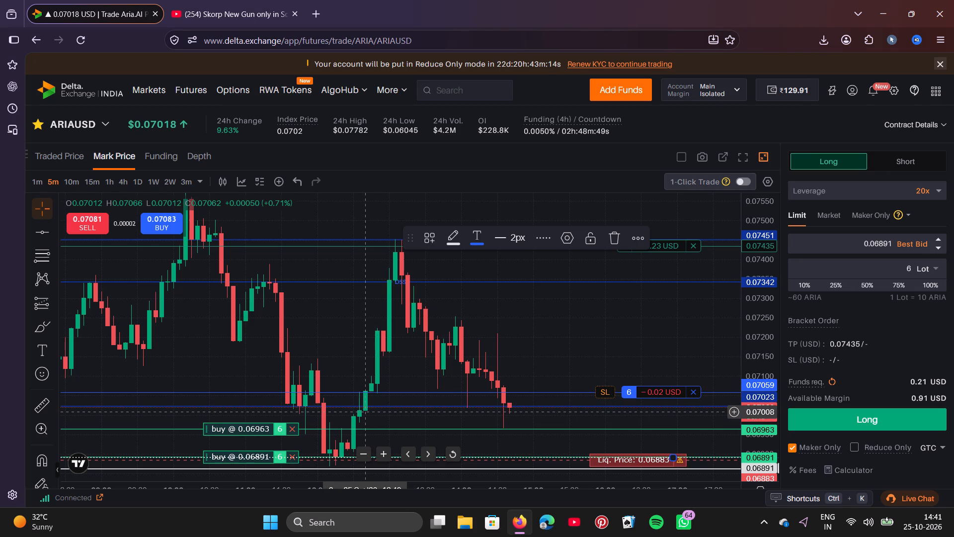
Place a 6-lot ARIAUSD long limit order at the best bid, 0.07022.
{"action": "left_click", "coordinate": [905, 239]}
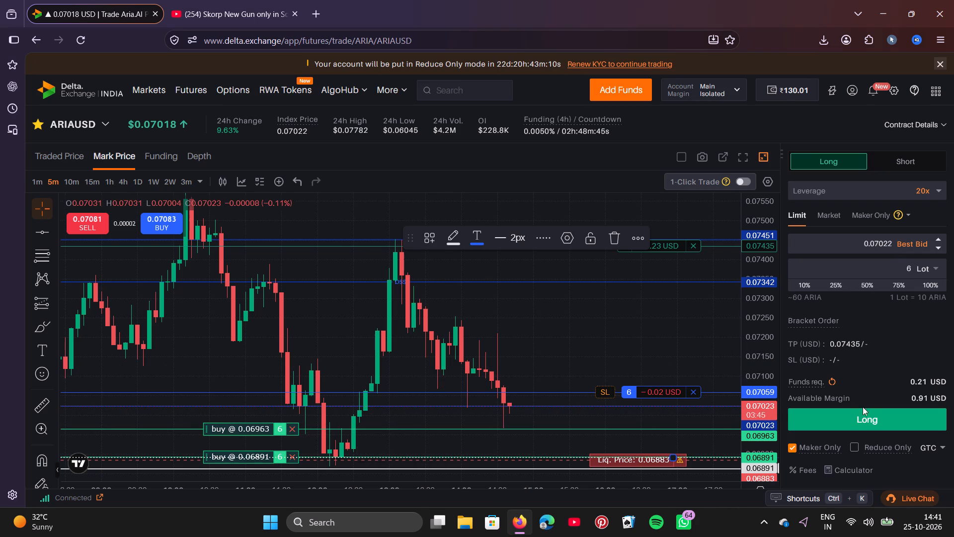
{"action": "left_click", "coordinate": [860, 414]}
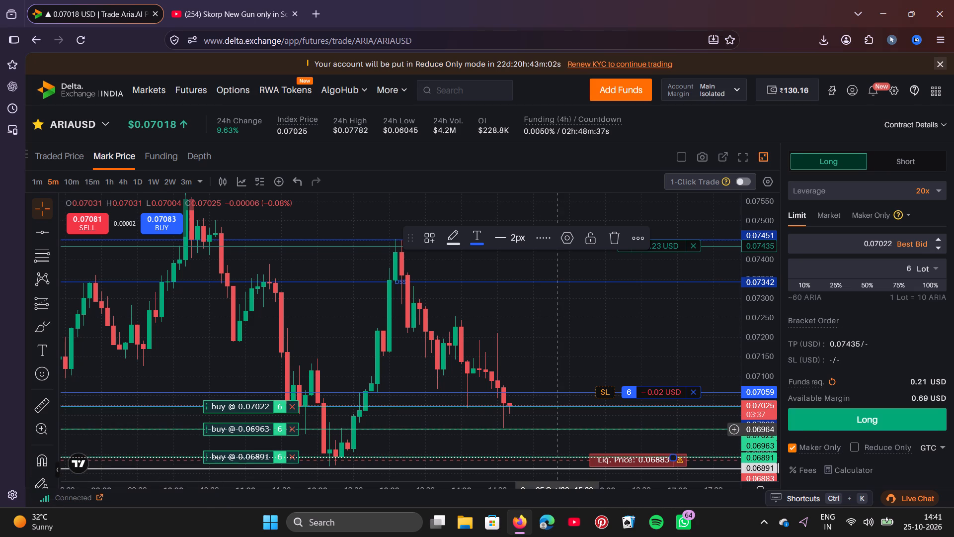
Set the ARIAUSD chart back to the 3-minute interval.
{"action": "left_click", "coordinate": [185, 178]}
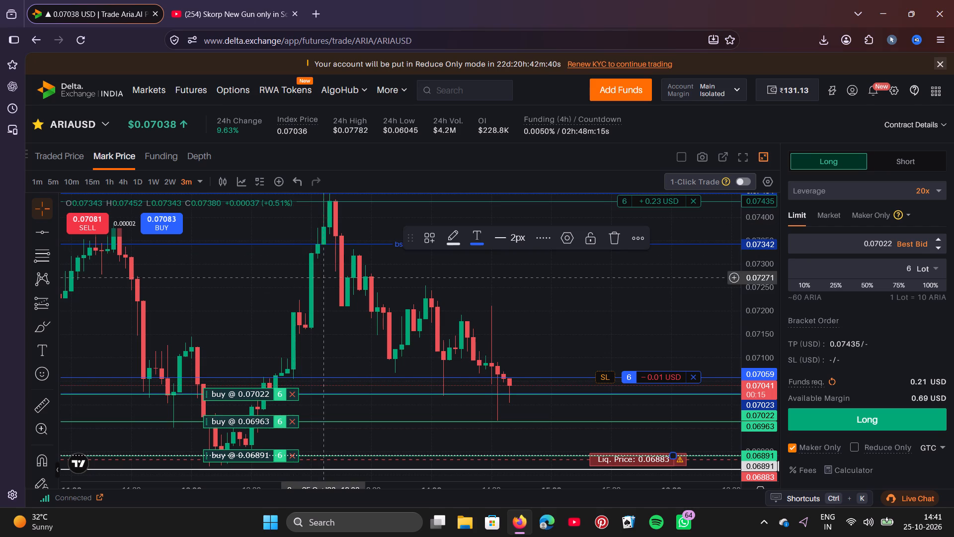
Turn off automatic margin top-up for the open ARIAUSD long position.
{"action": "scroll", "coordinate": [919, 343], "scroll_direction": "down", "scroll_amount": 5}
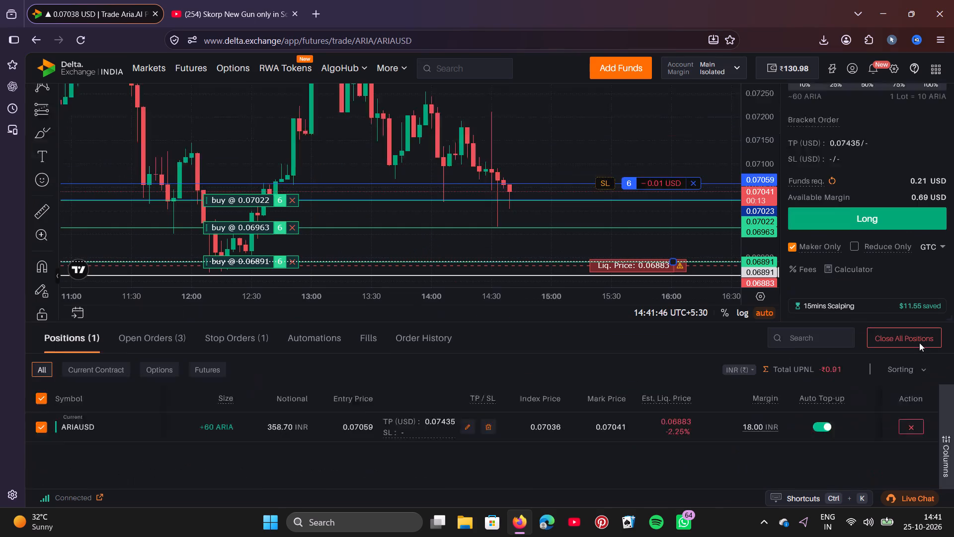
{"action": "scroll", "coordinate": [919, 343], "scroll_direction": "down", "scroll_amount": 2}
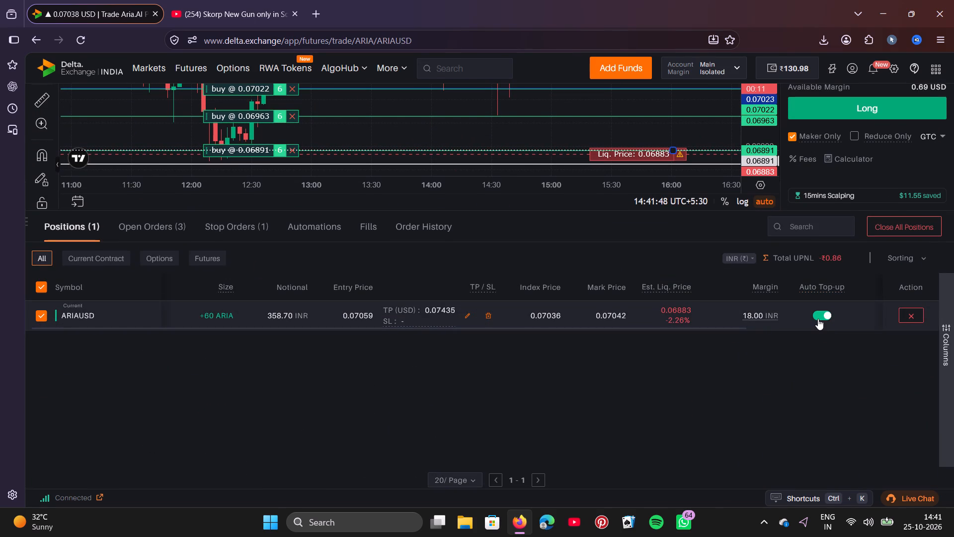
{"action": "left_click", "coordinate": [818, 319]}
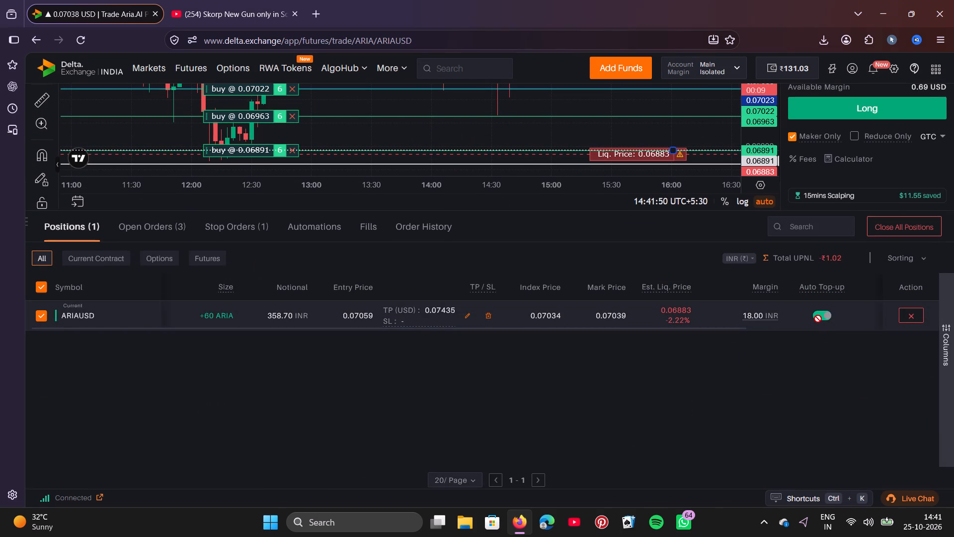
Examine the 25 October candles on the 3-minute ARIAUSD chart, up to the latest one, around the three pending buy orders.
{"action": "scroll", "coordinate": [815, 335], "scroll_direction": "up", "scroll_amount": 3}
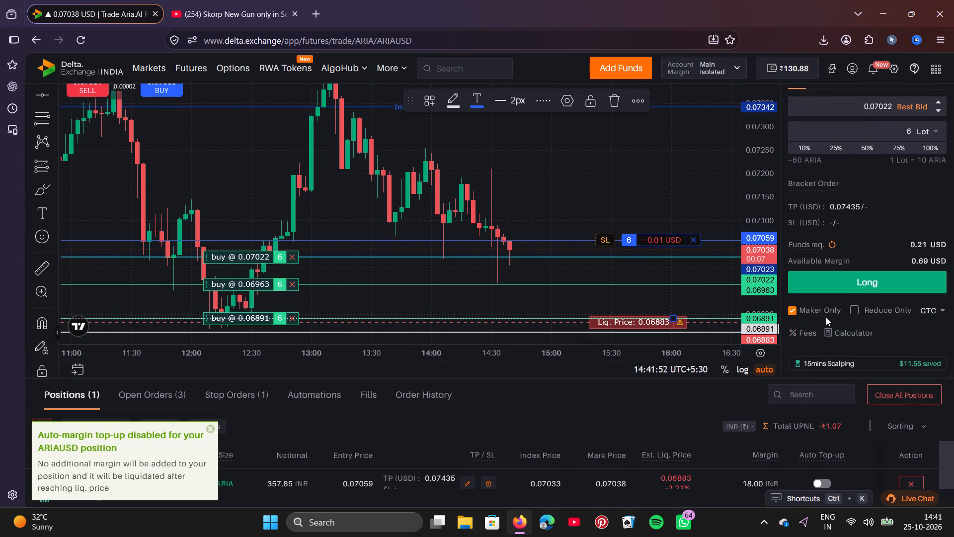
{"action": "scroll", "coordinate": [826, 317], "scroll_direction": "up", "scroll_amount": 1}
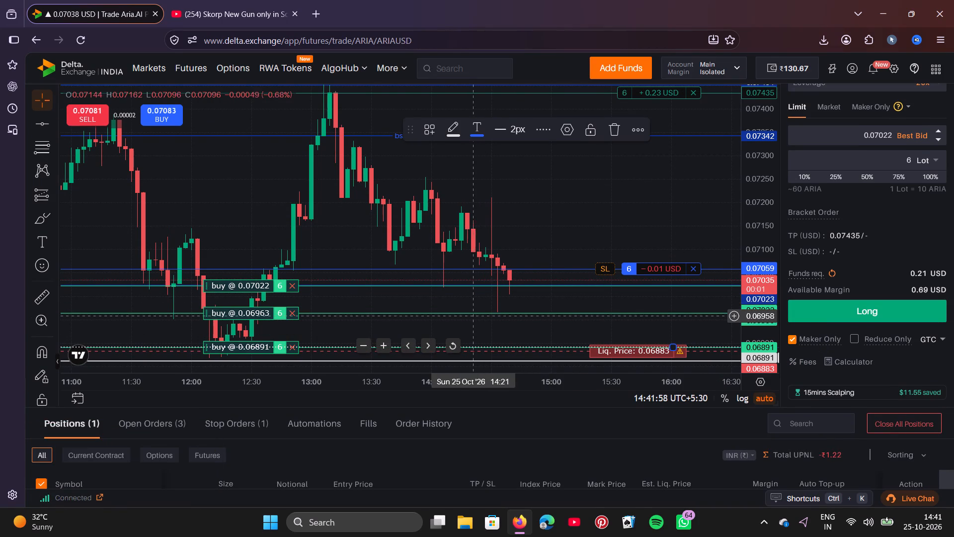
{"action": "scroll", "coordinate": [375, 316], "scroll_direction": "right", "scroll_amount": 1}
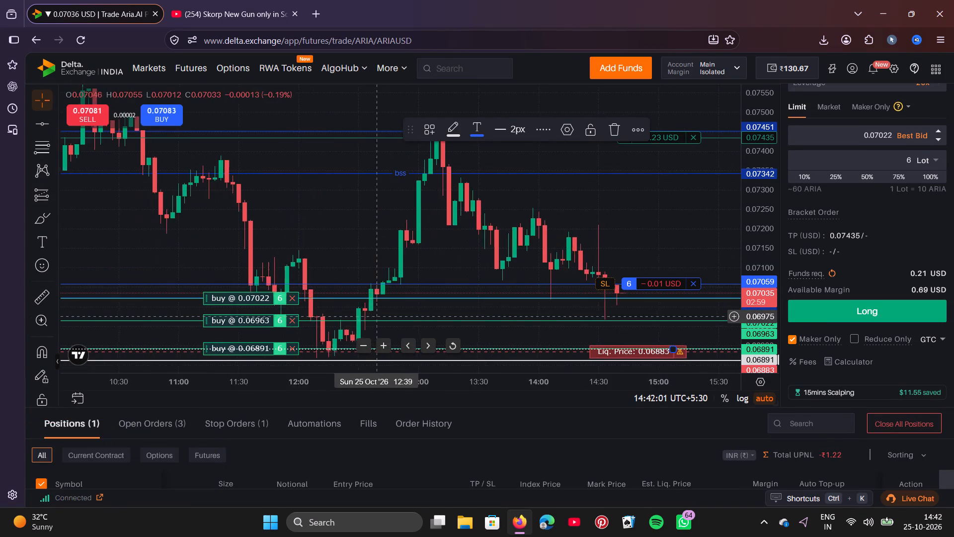
{"action": "scroll", "coordinate": [375, 316], "scroll_direction": "right", "scroll_amount": 3}
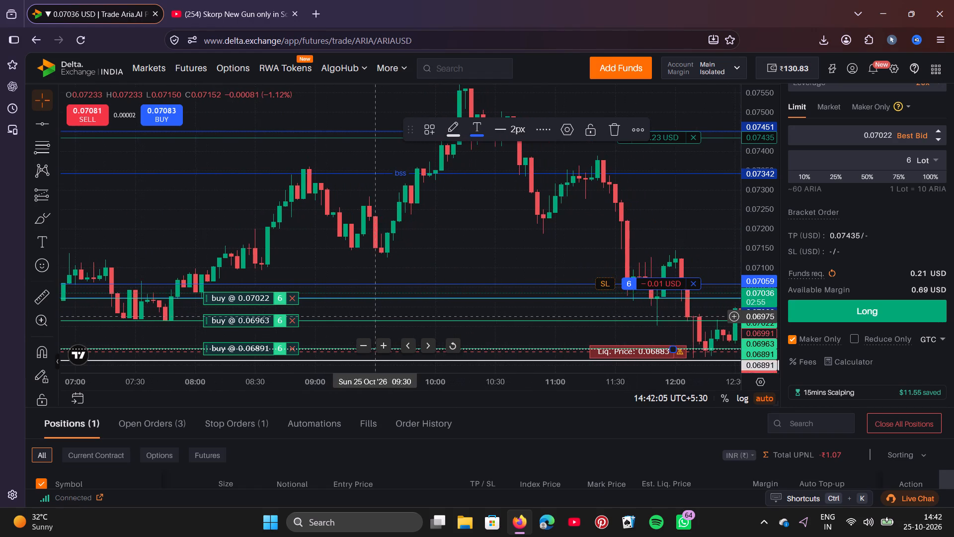
{"action": "scroll", "coordinate": [375, 316], "scroll_direction": "left", "scroll_amount": 3}
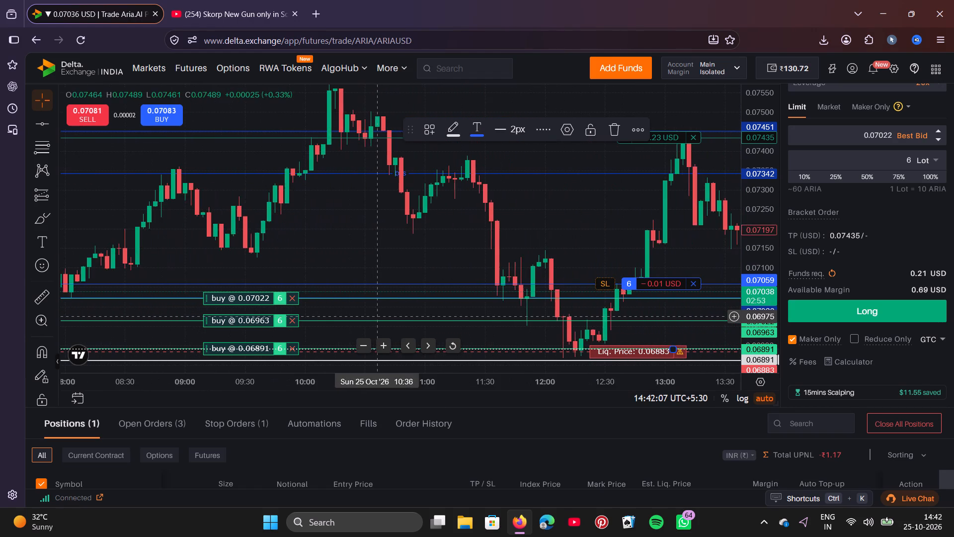
{"action": "scroll", "coordinate": [375, 316], "scroll_direction": "left", "scroll_amount": 3}
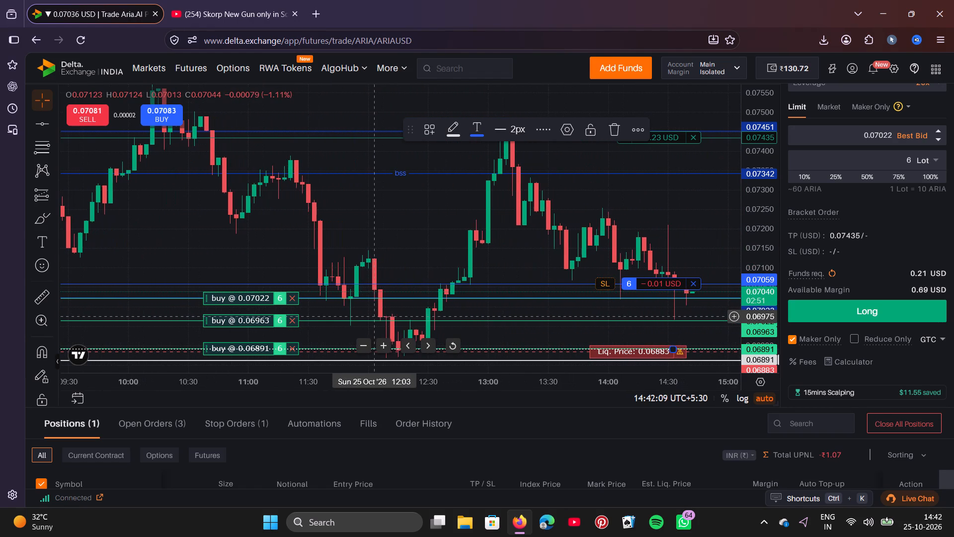
{"action": "scroll", "coordinate": [375, 316], "scroll_direction": "left", "scroll_amount": 1}
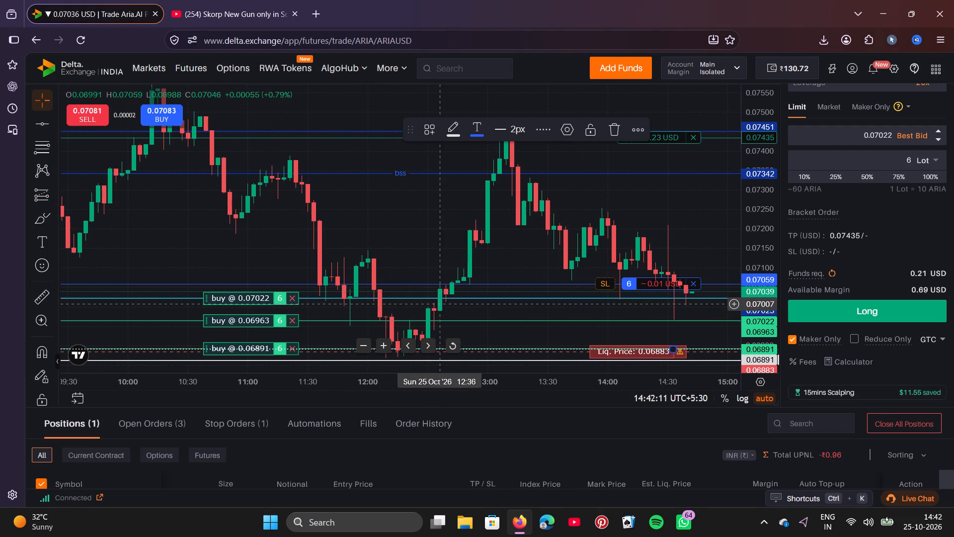
{"action": "scroll", "coordinate": [610, 315], "scroll_direction": "left", "scroll_amount": 2}
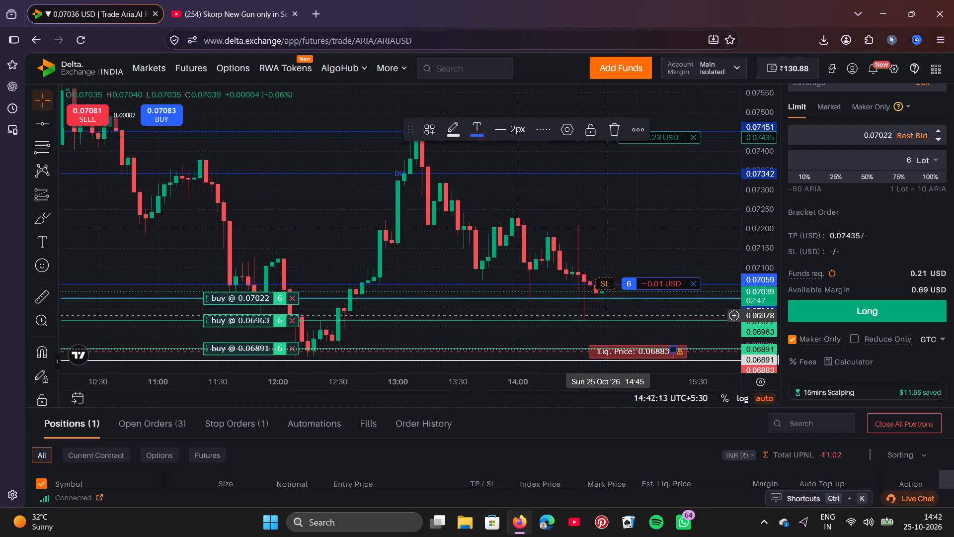
{"action": "scroll", "coordinate": [610, 315], "scroll_direction": "left", "scroll_amount": 2}
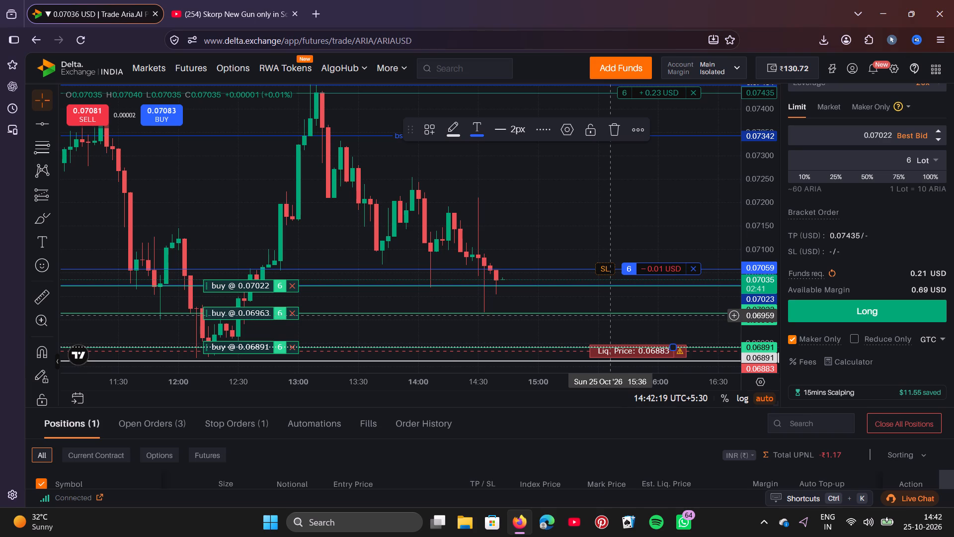
Examine the 3-minute ARIAUSD candles from the late 24 October drop through to the latest one, around the pending buy levels.
{"action": "scroll", "coordinate": [431, 294], "scroll_direction": "right", "scroll_amount": 2}
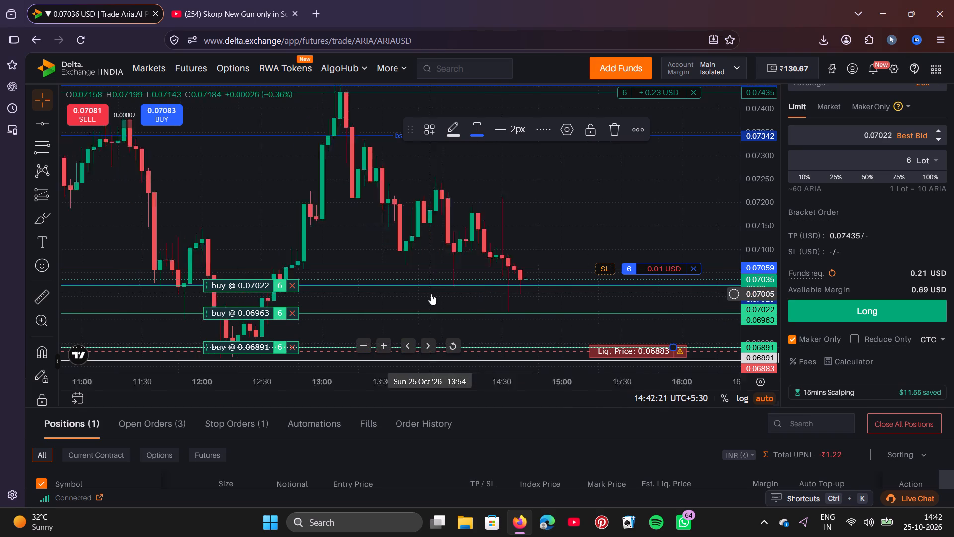
{"action": "scroll", "coordinate": [431, 294], "scroll_direction": "right", "scroll_amount": 7}
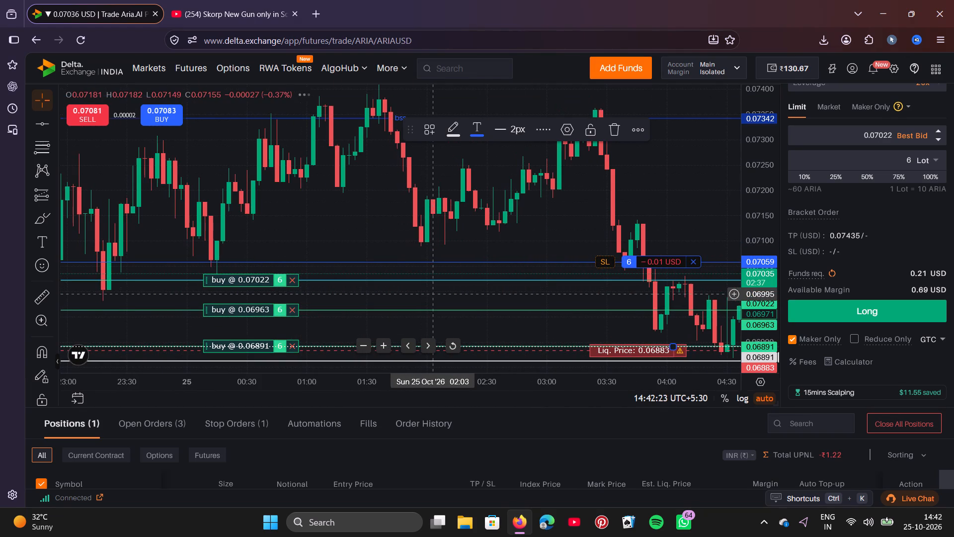
{"action": "scroll", "coordinate": [222, 194], "scroll_direction": "right", "scroll_amount": 2}
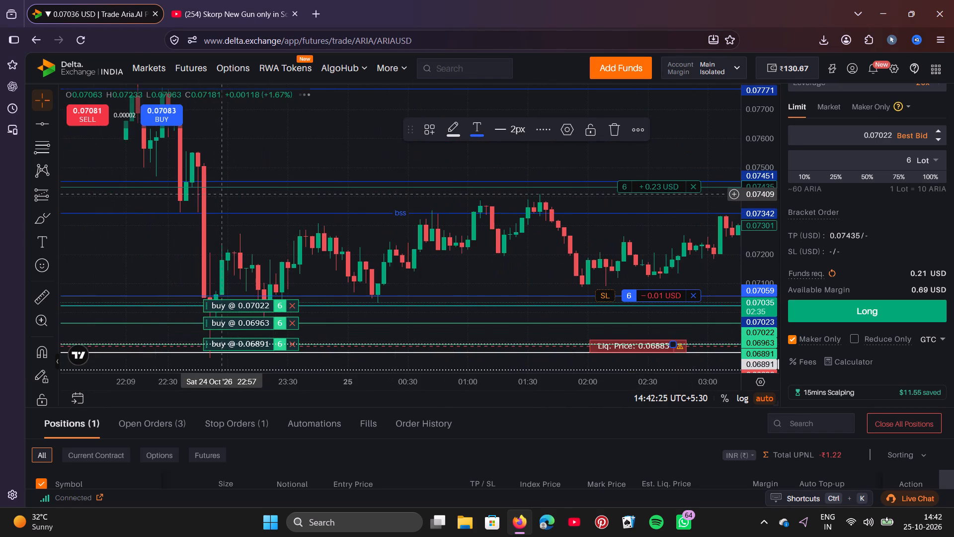
{"action": "scroll", "coordinate": [222, 194], "scroll_direction": "right", "scroll_amount": 1}
{"action": "scroll", "coordinate": [222, 194], "scroll_direction": "left", "scroll_amount": 1}
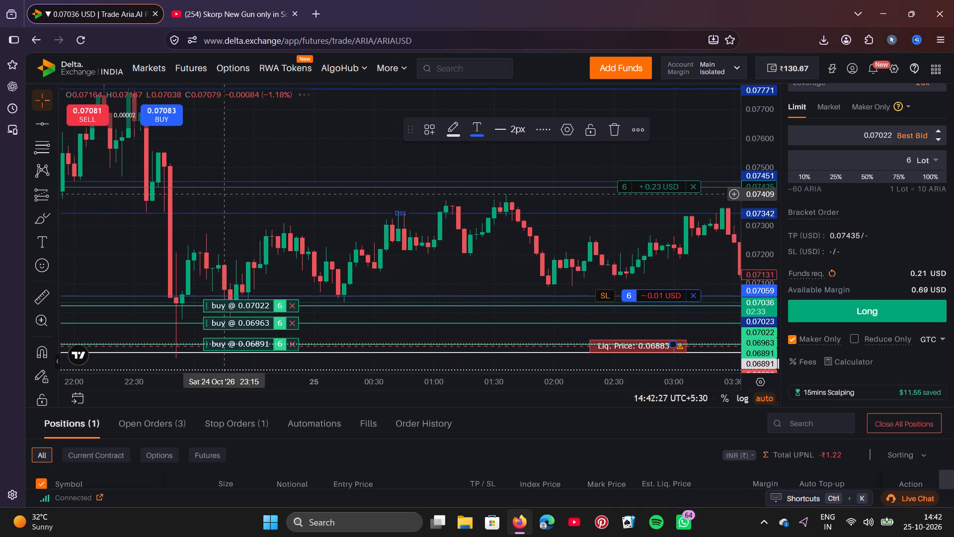
{"action": "scroll", "coordinate": [222, 194], "scroll_direction": "left", "scroll_amount": 3}
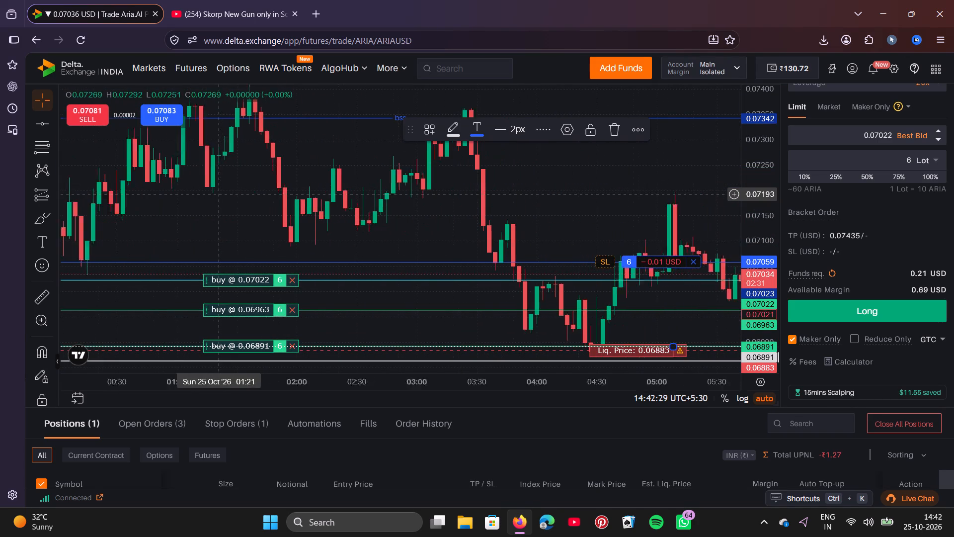
{"action": "scroll", "coordinate": [222, 194], "scroll_direction": "left", "scroll_amount": 3}
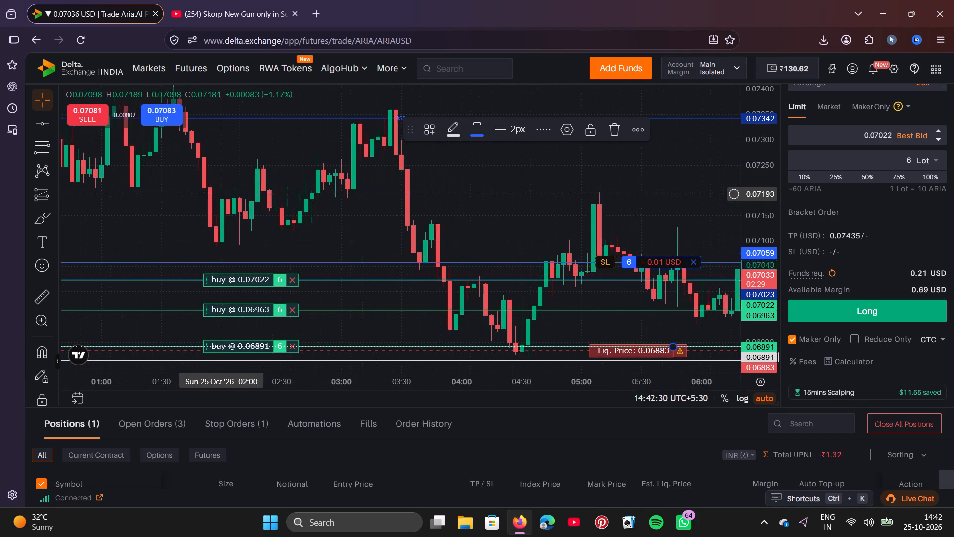
{"action": "scroll", "coordinate": [222, 194], "scroll_direction": "left", "scroll_amount": 3}
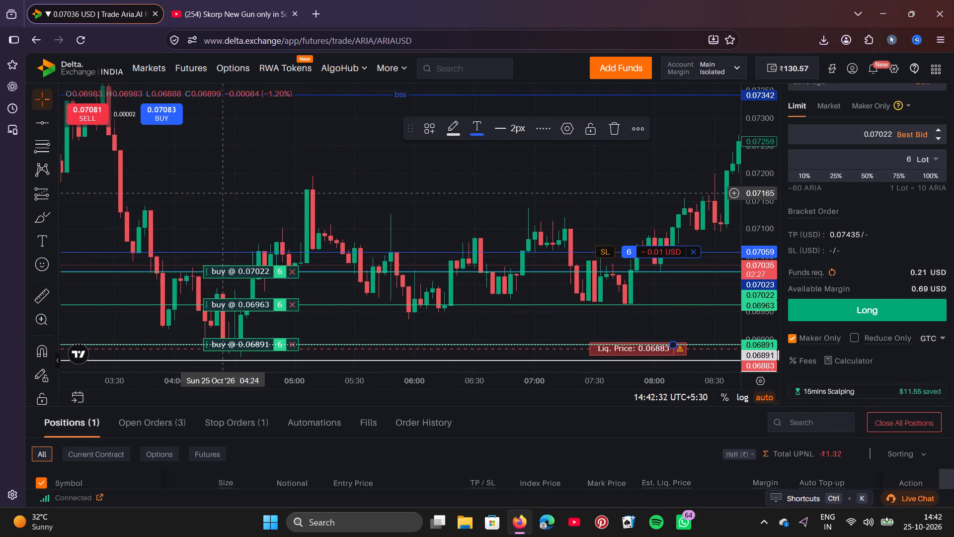
{"action": "scroll", "coordinate": [222, 194], "scroll_direction": "left", "scroll_amount": 2}
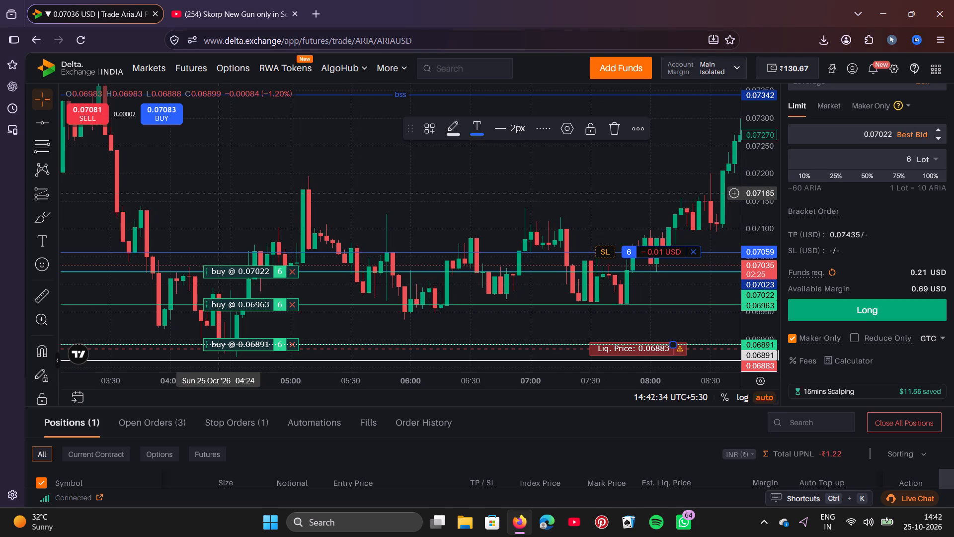
{"action": "scroll", "coordinate": [222, 194], "scroll_direction": "left", "scroll_amount": 3}
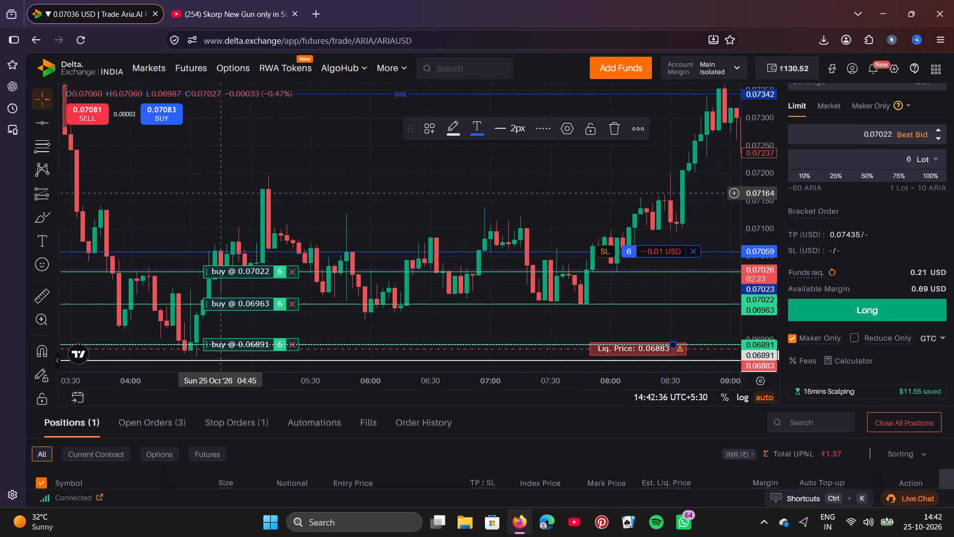
{"action": "scroll", "coordinate": [222, 194], "scroll_direction": "left", "scroll_amount": 5}
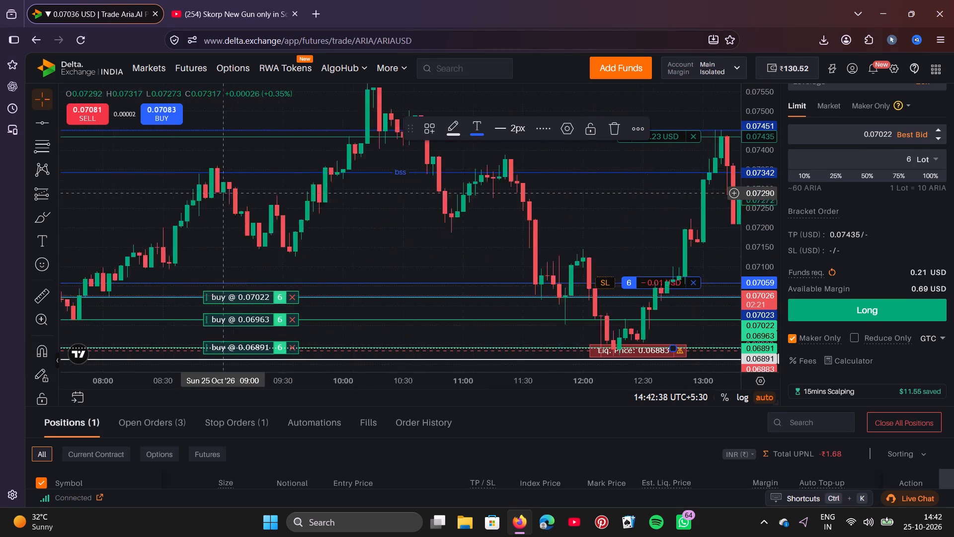
{"action": "scroll", "coordinate": [222, 194], "scroll_direction": "left", "scroll_amount": 4}
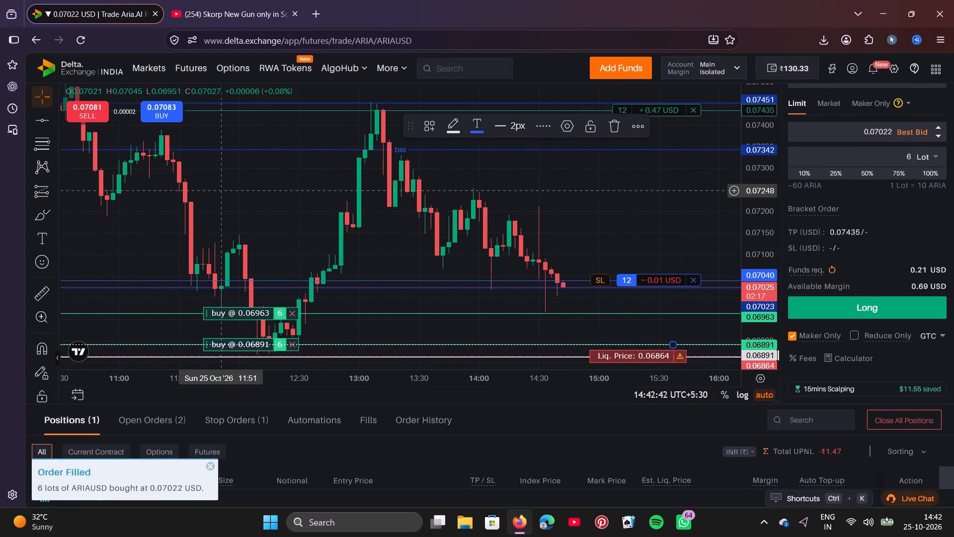
{"action": "scroll", "coordinate": [222, 194], "scroll_direction": "left", "scroll_amount": 1}
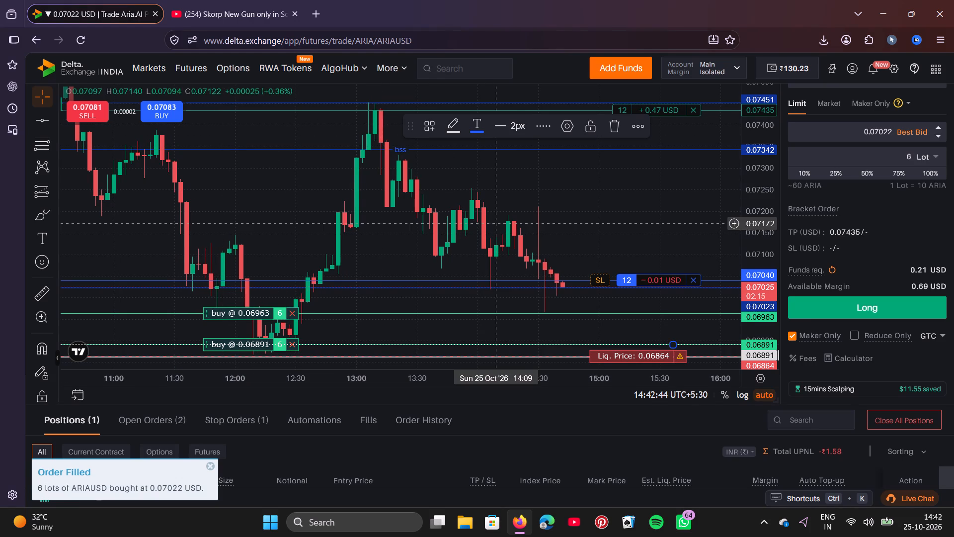
Move the lowest pending 6-lot ARIAUSD buy order down to 0.0687, just above the position's liquidation price.
{"action": "left_click_drag", "start_coordinate": [766, 242], "coordinate": [759, 203]}
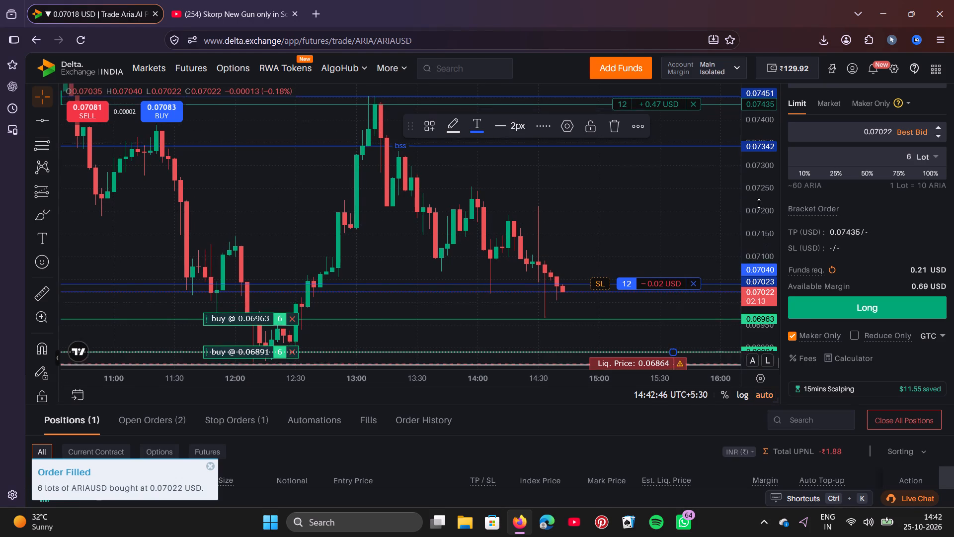
{"action": "left_click_drag", "start_coordinate": [759, 203], "coordinate": [751, 155]}
{"action": "left_click_drag", "start_coordinate": [630, 250], "coordinate": [626, 241]}
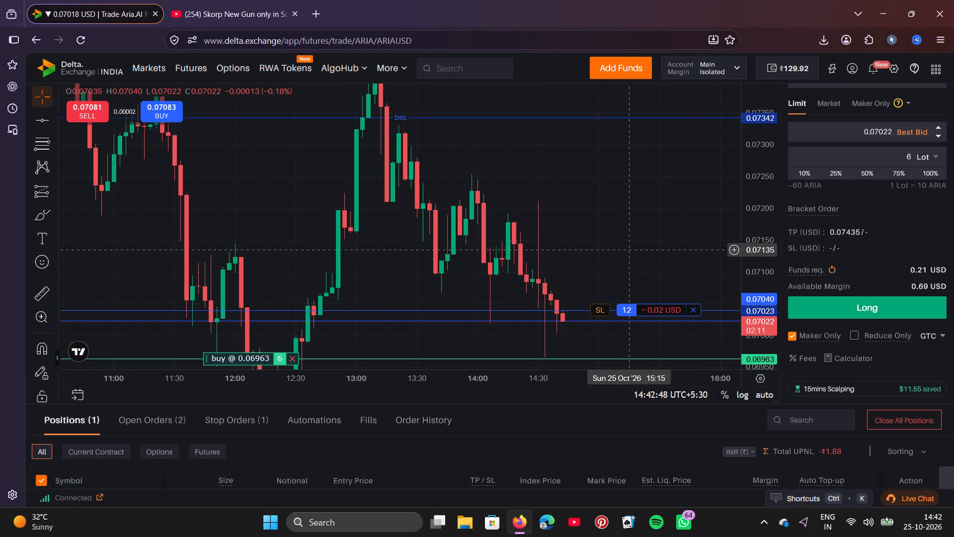
{"action": "left_click_drag", "start_coordinate": [626, 241], "coordinate": [593, 167]}
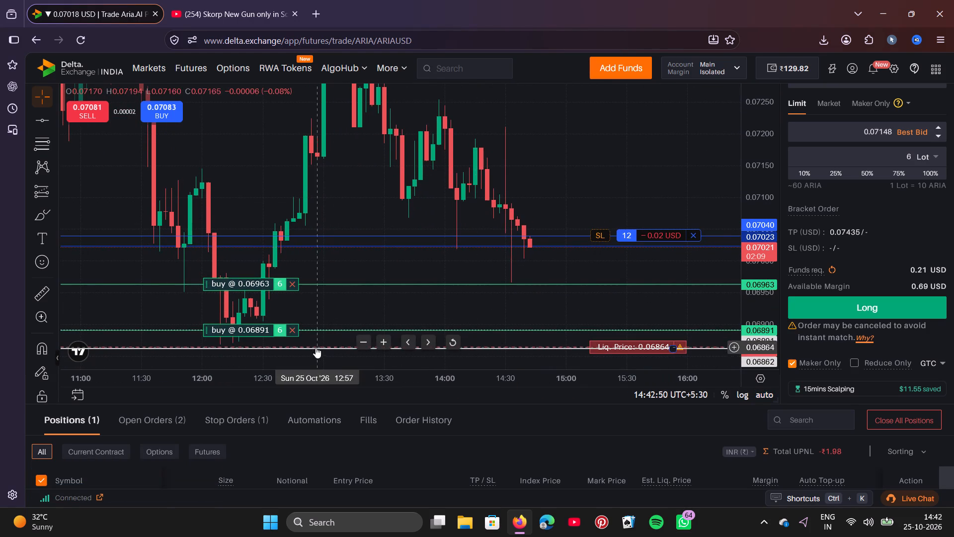
{"action": "left_click_drag", "start_coordinate": [263, 329], "coordinate": [264, 338]}
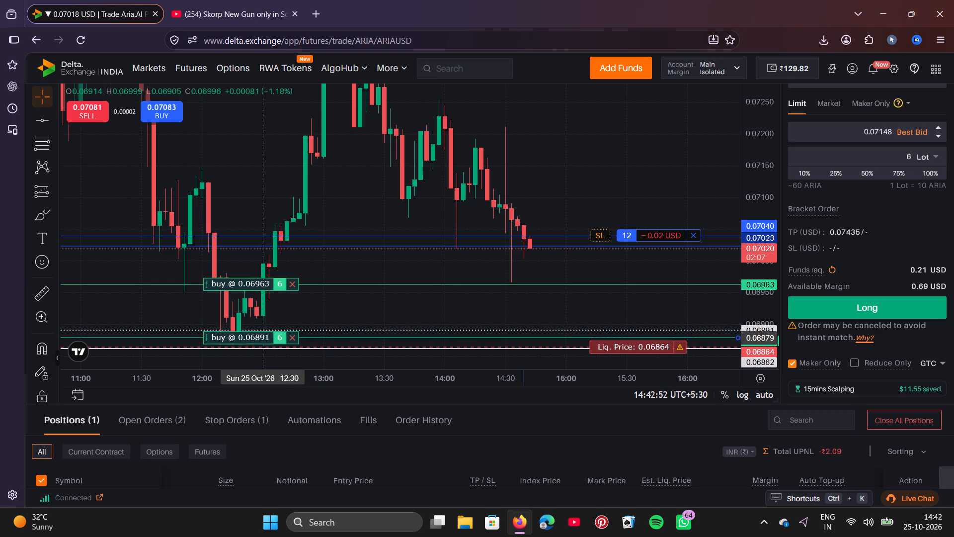
{"action": "left_click_drag", "start_coordinate": [264, 338], "coordinate": [264, 343]}
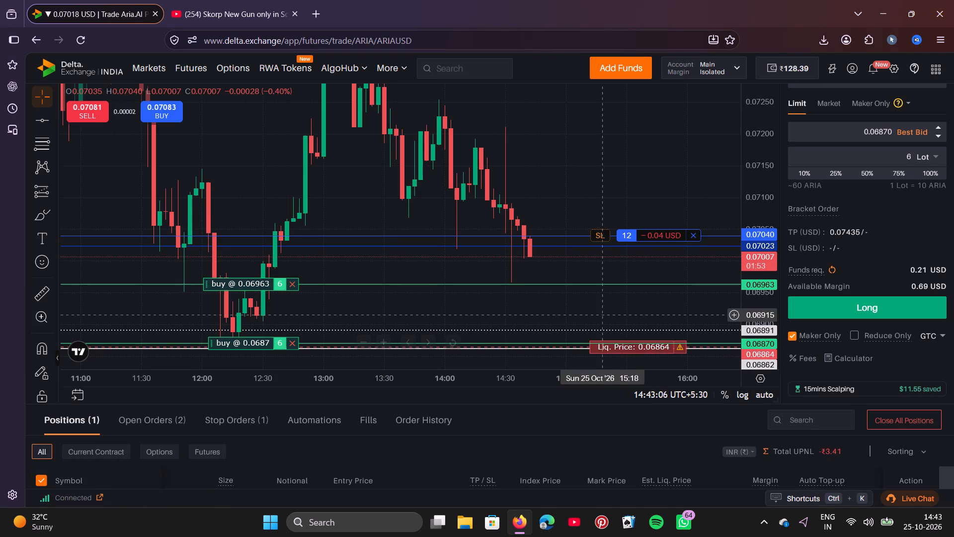
Examine the 25 October ARIAUSD candles from about 04:30 to the latest one against the two pending buys and the take-profit level.
{"action": "left_click_drag", "start_coordinate": [753, 176], "coordinate": [757, 288]}
{"action": "left_click_drag", "start_coordinate": [622, 150], "coordinate": [596, 219]}
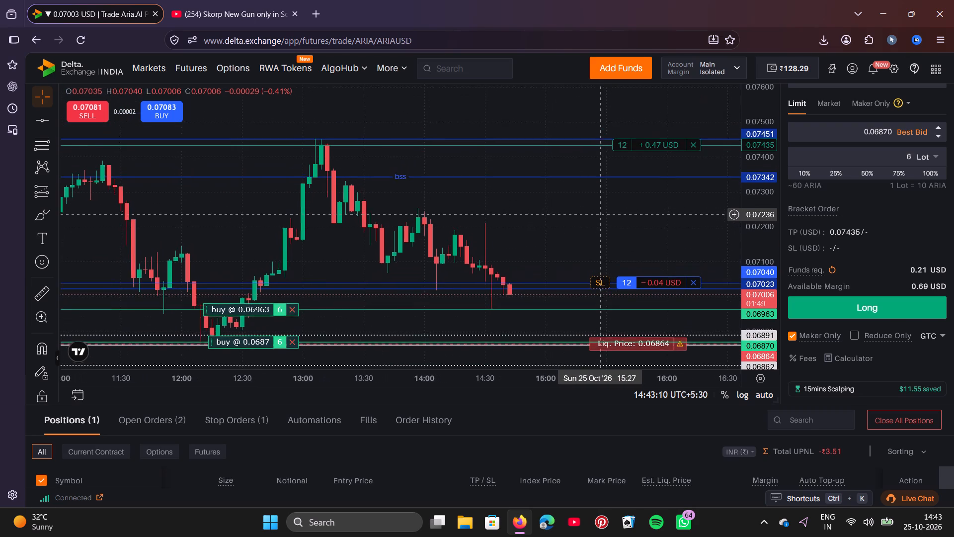
{"action": "left_click_drag", "start_coordinate": [596, 219], "coordinate": [594, 221]}
{"action": "scroll", "coordinate": [516, 239], "scroll_direction": "right", "scroll_amount": 1}
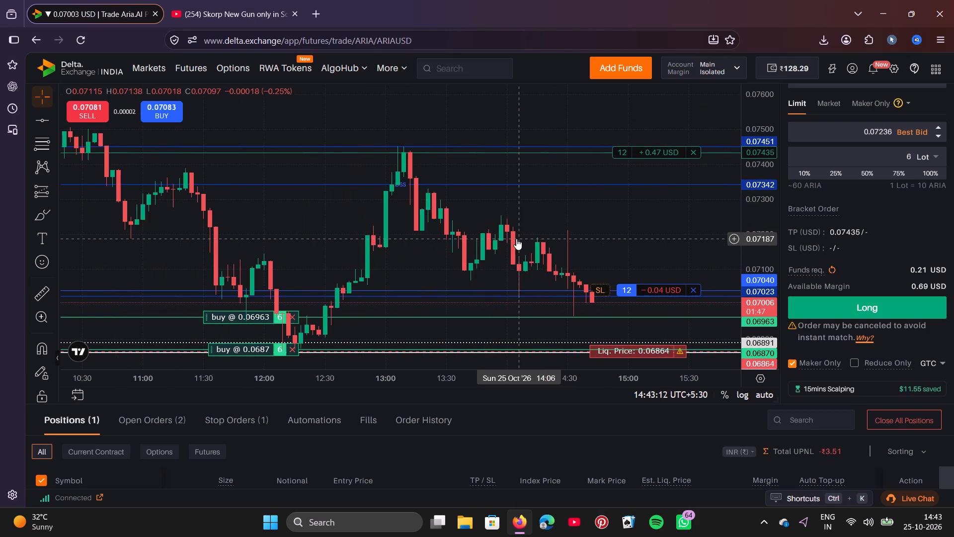
{"action": "scroll", "coordinate": [516, 239], "scroll_direction": "right", "scroll_amount": 3}
{"action": "scroll", "coordinate": [516, 239], "scroll_direction": "left", "scroll_amount": 1}
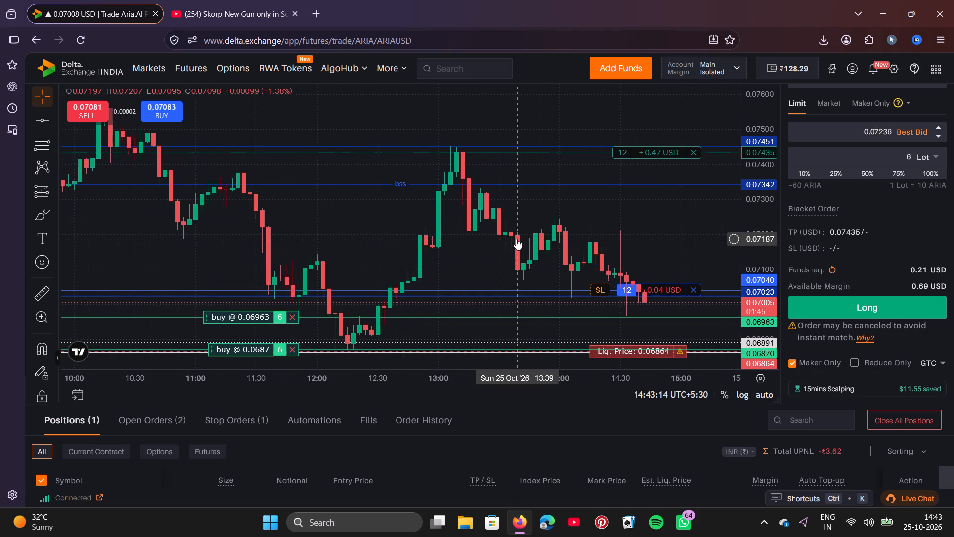
{"action": "scroll", "coordinate": [516, 239], "scroll_direction": "left", "scroll_amount": 3}
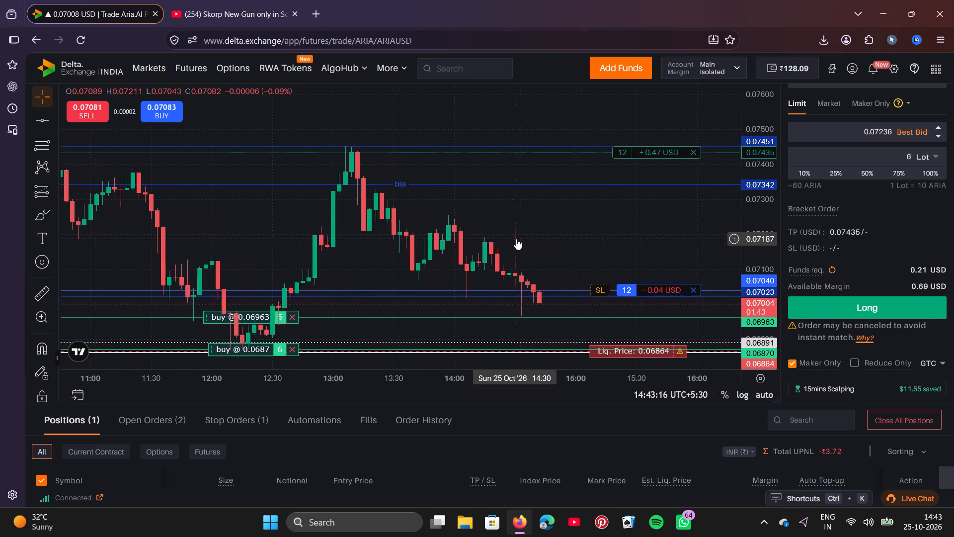
{"action": "scroll", "coordinate": [516, 239], "scroll_direction": "left", "scroll_amount": 2}
{"action": "scroll", "coordinate": [517, 240], "scroll_direction": "right", "scroll_amount": 3}
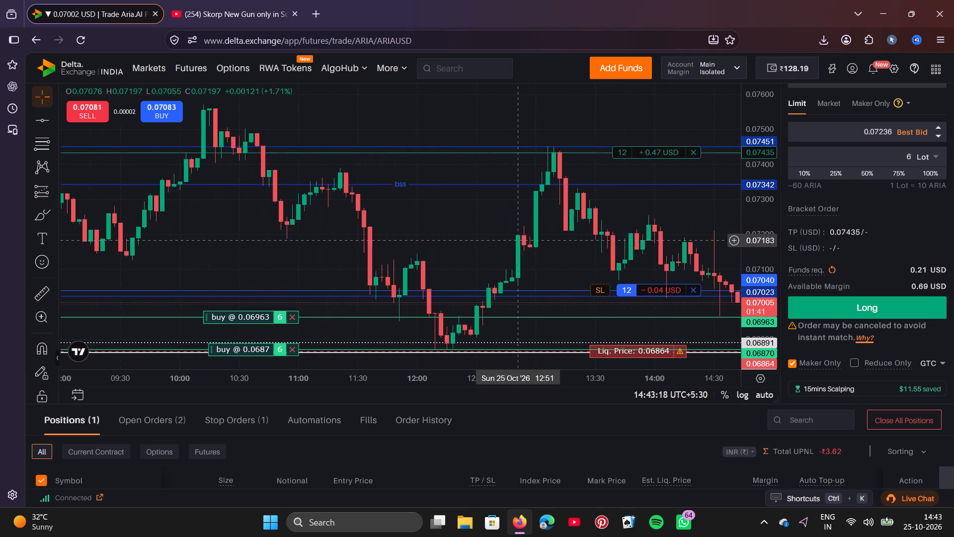
{"action": "scroll", "coordinate": [517, 240], "scroll_direction": "right", "scroll_amount": 8}
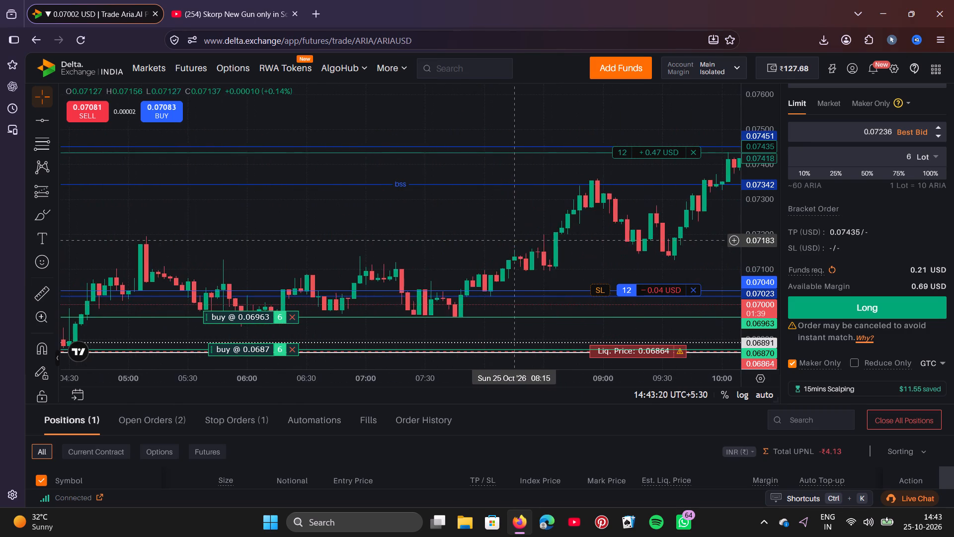
{"action": "scroll", "coordinate": [517, 240], "scroll_direction": "right", "scroll_amount": 3}
{"action": "scroll", "coordinate": [517, 240], "scroll_direction": "left", "scroll_amount": 2}
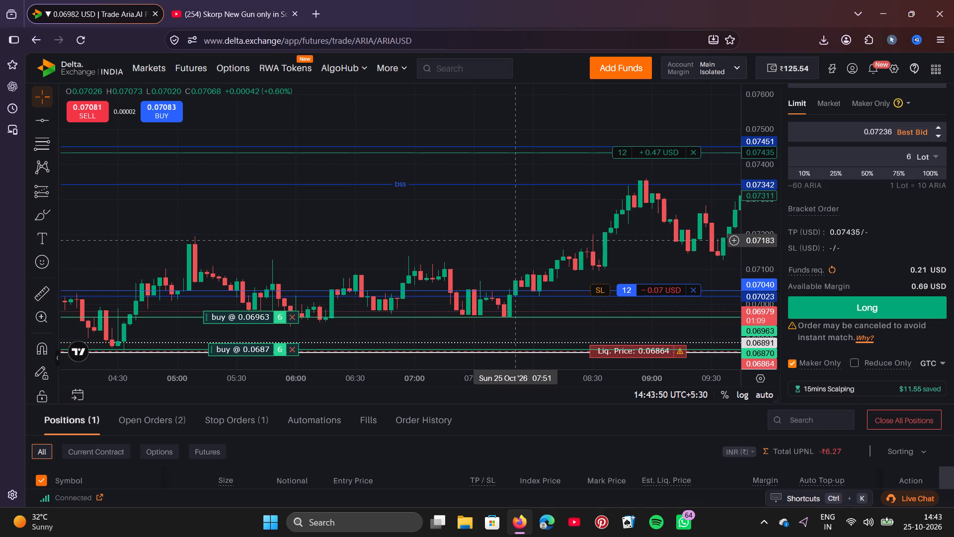
{"action": "scroll", "coordinate": [597, 254], "scroll_direction": "left", "scroll_amount": 2}
{"action": "scroll", "coordinate": [526, 220], "scroll_direction": "left", "scroll_amount": 1}
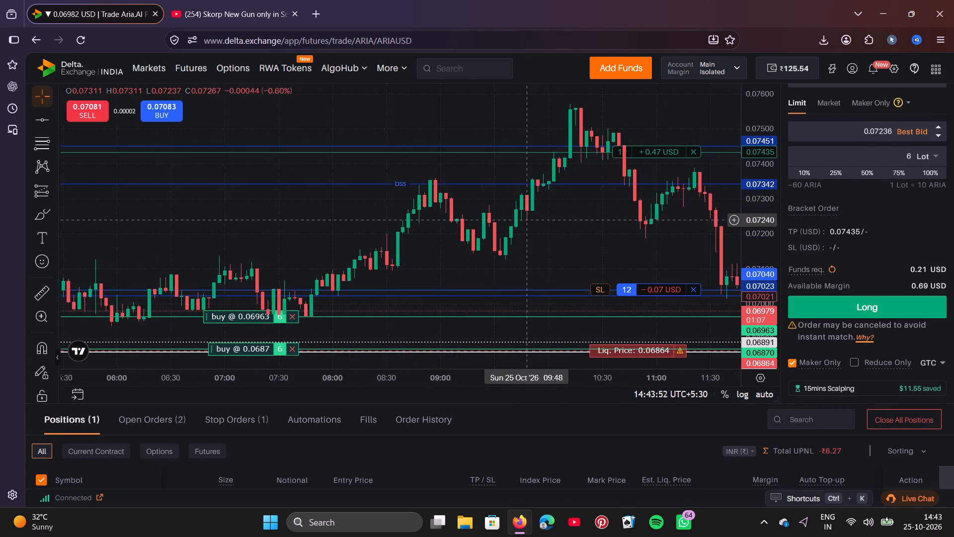
{"action": "scroll", "coordinate": [526, 220], "scroll_direction": "left", "scroll_amount": 5}
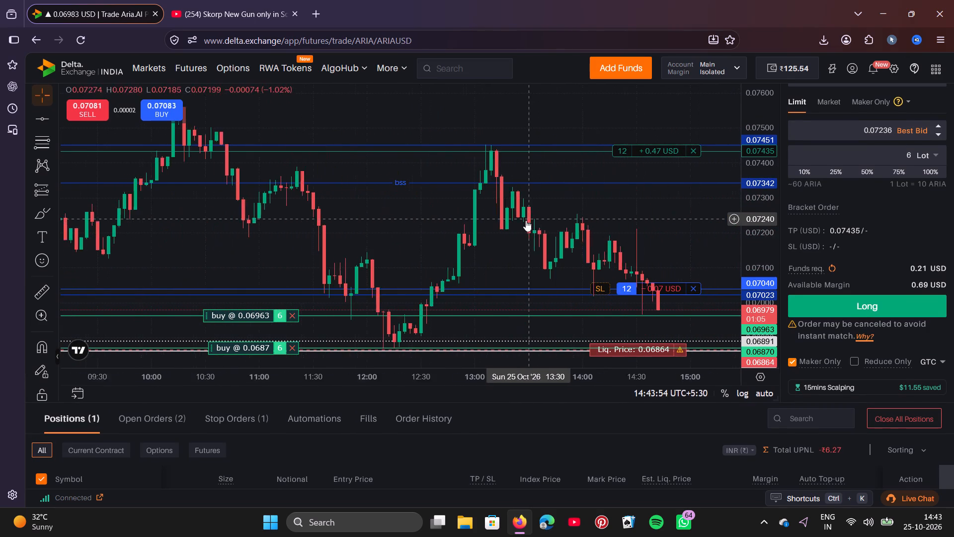
{"action": "scroll", "coordinate": [526, 220], "scroll_direction": "left", "scroll_amount": 3}
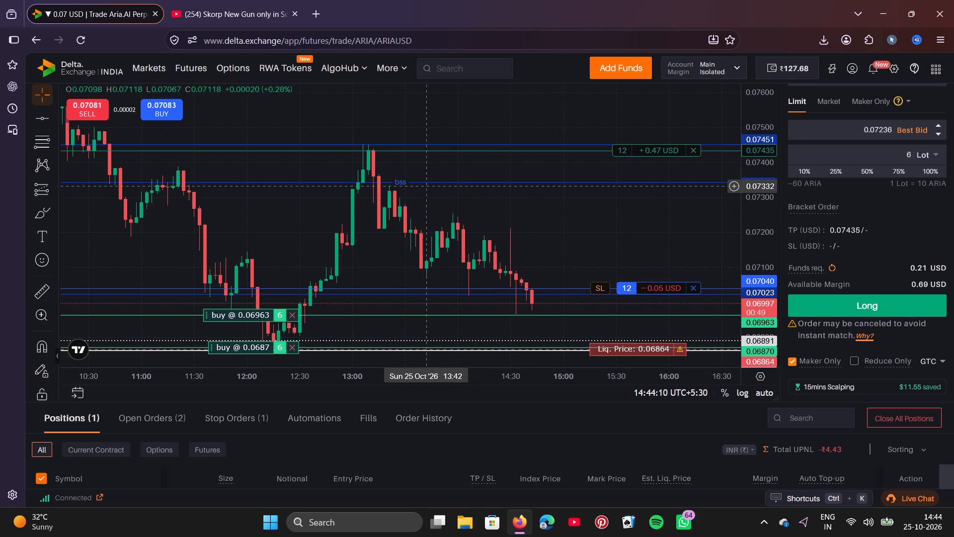
Re-examine the ARIAUSD candles from about 09:30 on 25 October to the latest one around the position's entry level.
{"action": "scroll", "coordinate": [401, 209], "scroll_direction": "right", "scroll_amount": 2}
{"action": "scroll", "coordinate": [401, 209], "scroll_direction": "left", "scroll_amount": 1}
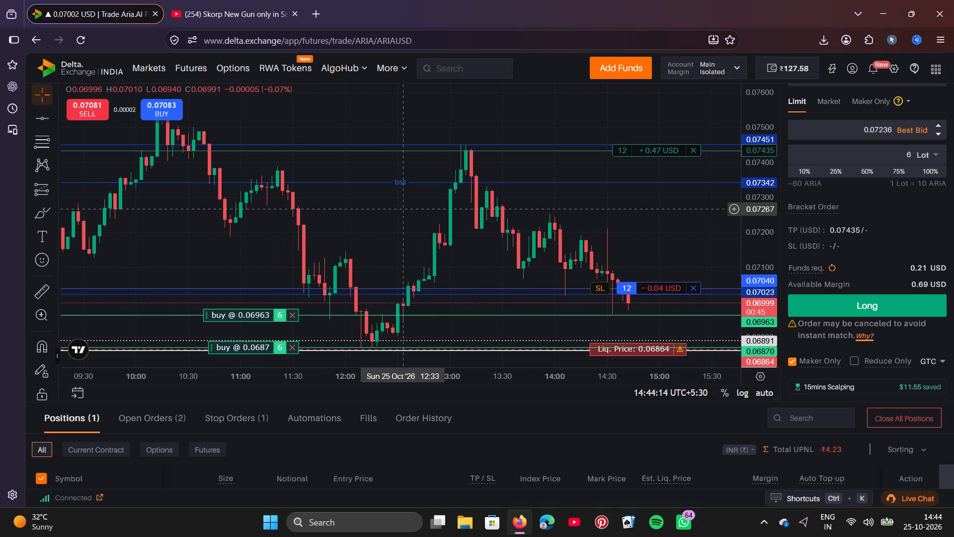
{"action": "scroll", "coordinate": [401, 209], "scroll_direction": "left", "scroll_amount": 1}
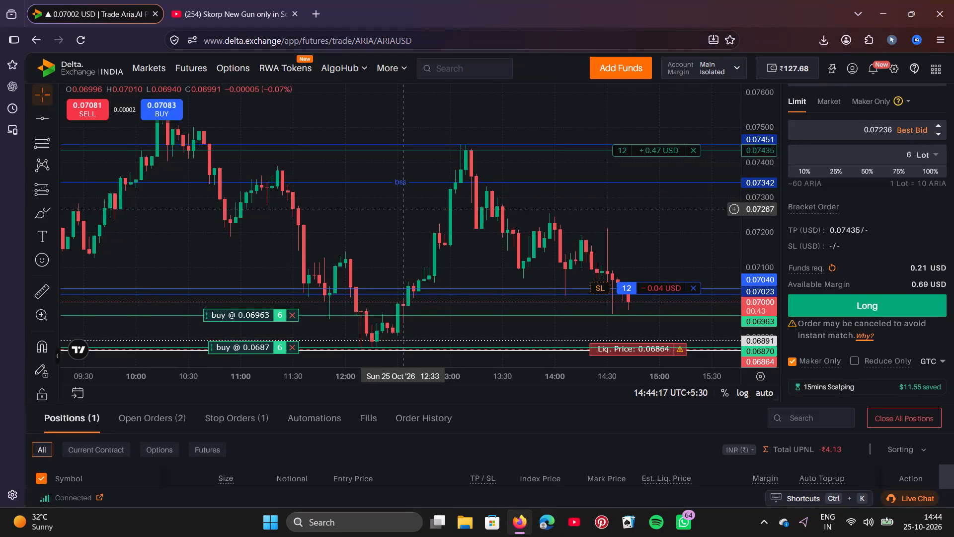
{"action": "scroll", "coordinate": [401, 209], "scroll_direction": "left", "scroll_amount": 3}
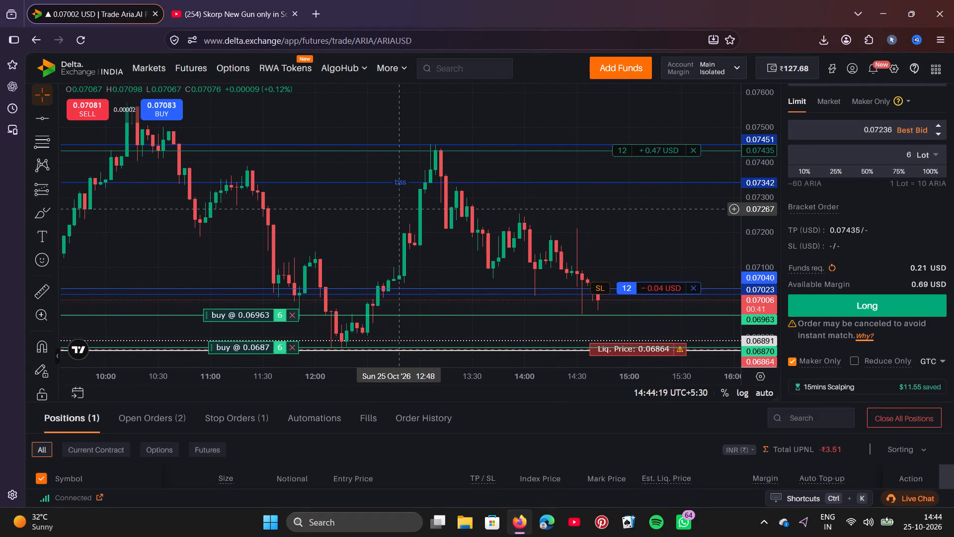
{"action": "scroll", "coordinate": [401, 209], "scroll_direction": "left", "scroll_amount": 2}
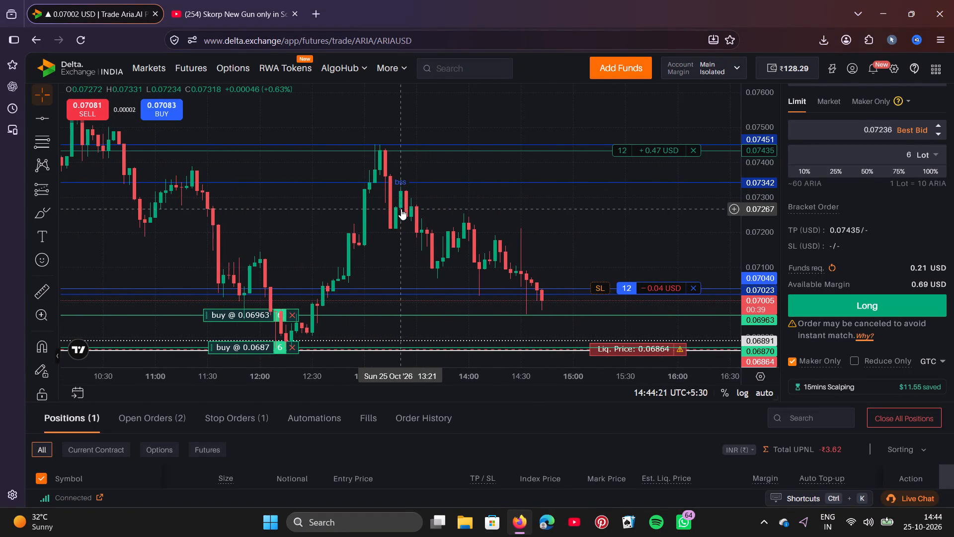
{"action": "scroll", "coordinate": [401, 209], "scroll_direction": "left", "scroll_amount": 1}
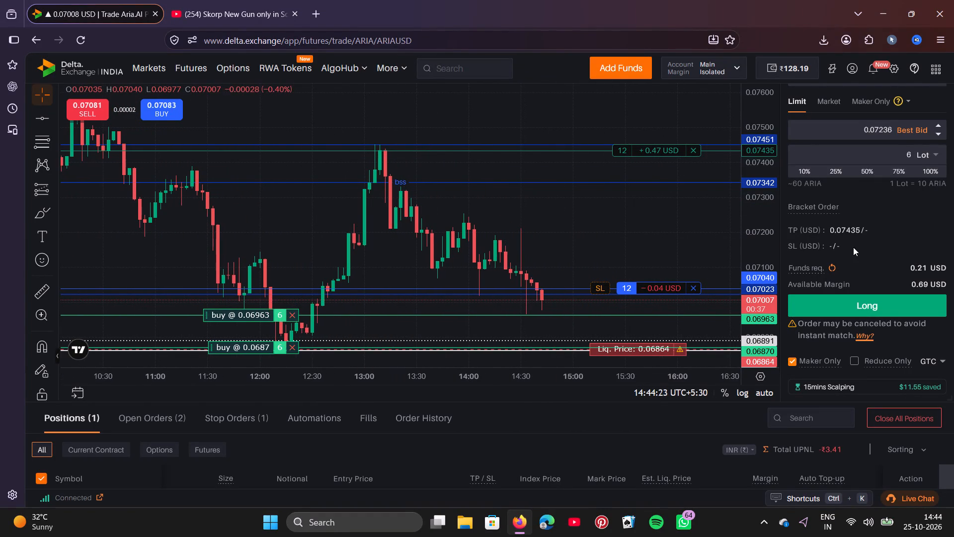
Update the limit price of the 6-lot ARIAUSD long order form to the best bid, 0.07028.
{"action": "left_click", "coordinate": [900, 130]}
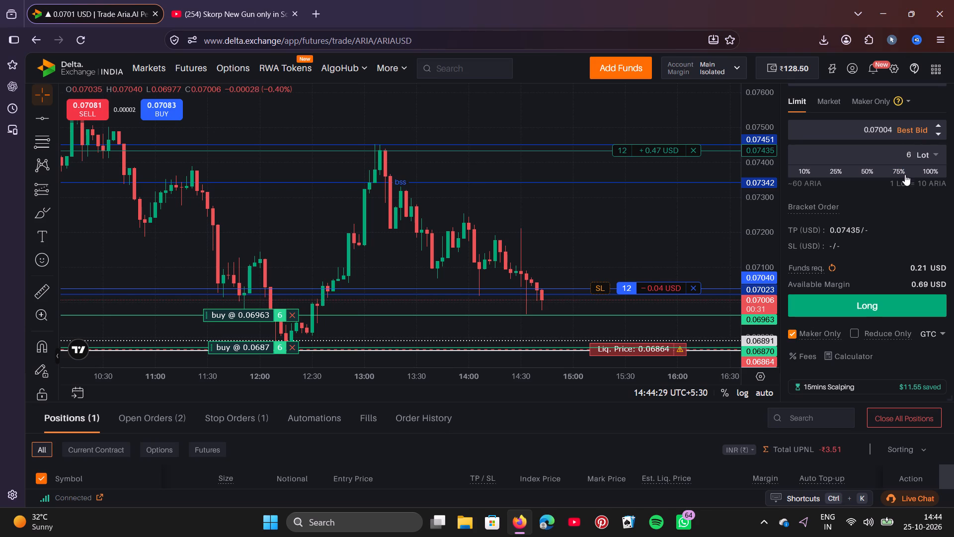
{"action": "left_click", "coordinate": [910, 124]}
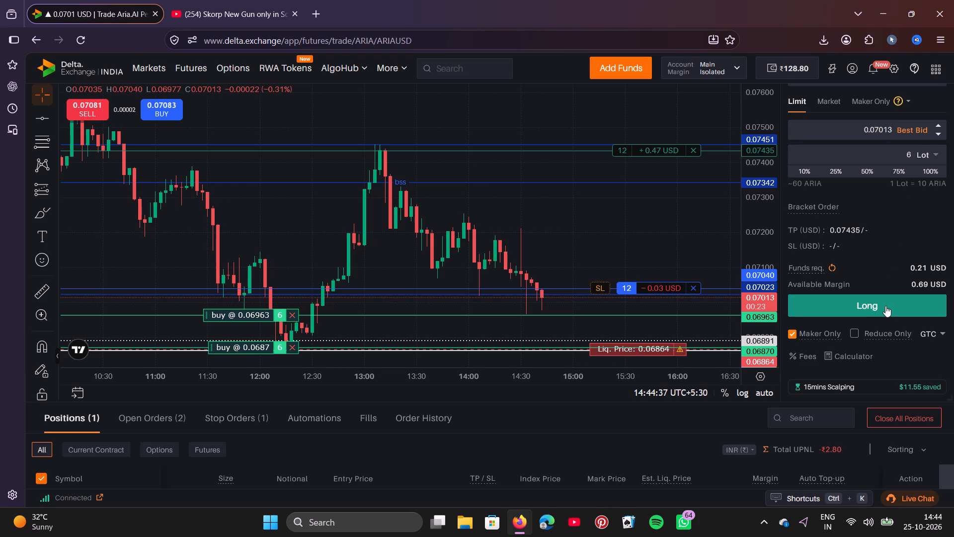
{"action": "left_click", "coordinate": [908, 133]}
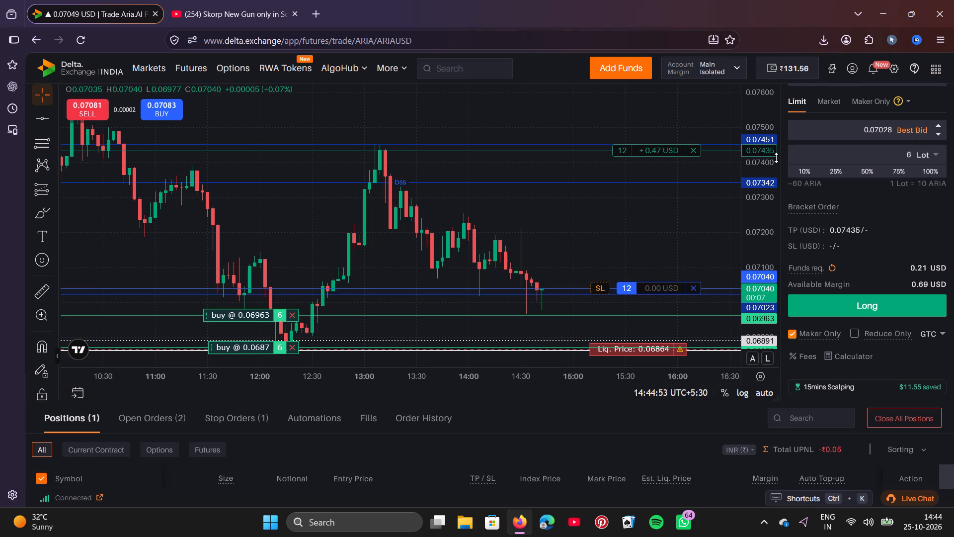
Raise the take profit of the 12-lot ARIAUSD long above the marked 0.07451 level to 0.07565.
{"action": "left_click_drag", "start_coordinate": [766, 167], "coordinate": [776, 225]}
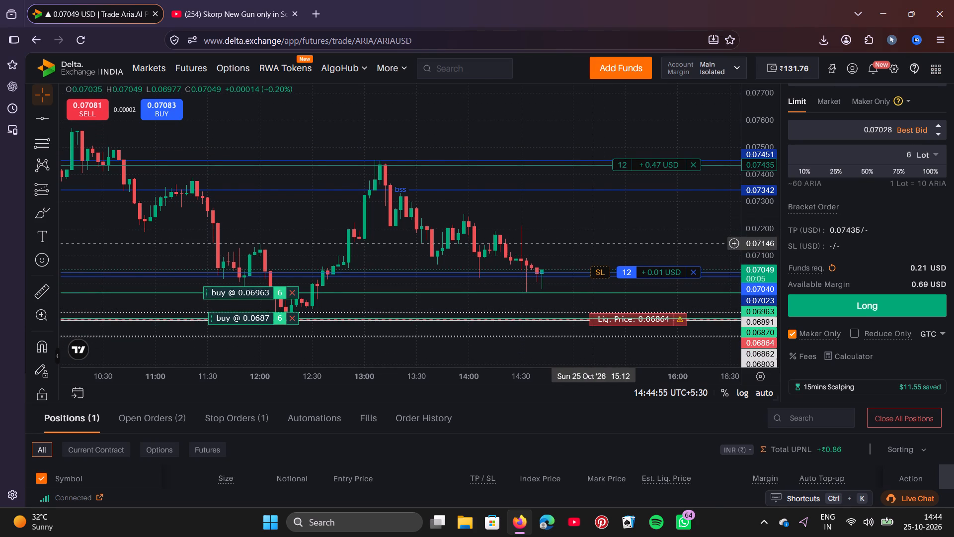
{"action": "scroll", "coordinate": [594, 243], "scroll_direction": "left", "scroll_amount": 3}
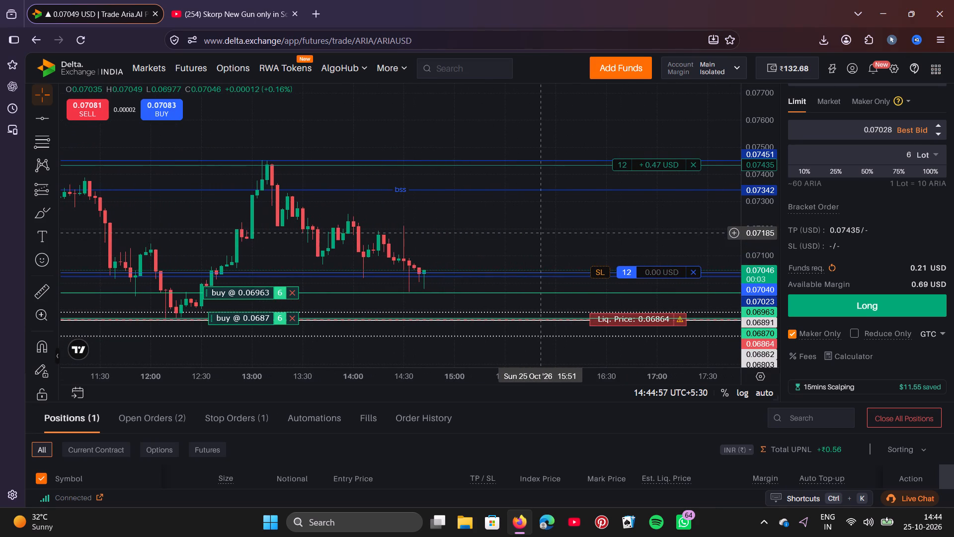
{"action": "scroll", "coordinate": [543, 232], "scroll_direction": "left", "scroll_amount": 1}
{"action": "left_click_drag", "start_coordinate": [616, 163], "coordinate": [616, 160]}
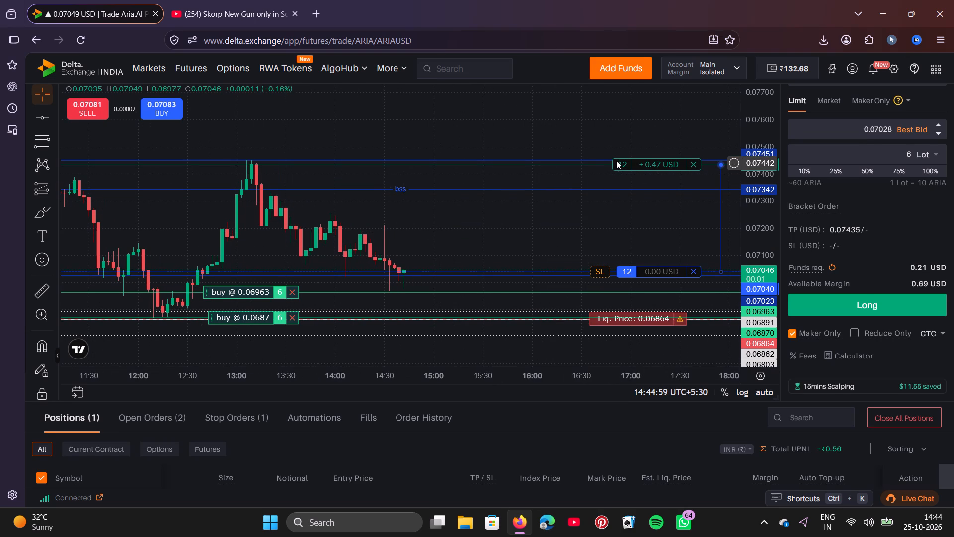
{"action": "left_click_drag", "start_coordinate": [616, 160], "coordinate": [615, 141]}
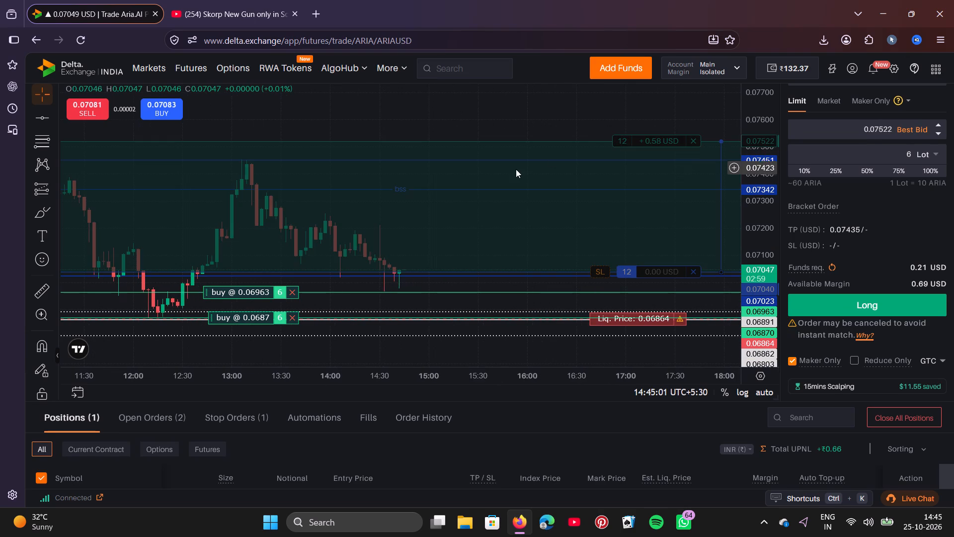
{"action": "scroll", "coordinate": [516, 169], "scroll_direction": "right", "scroll_amount": 2}
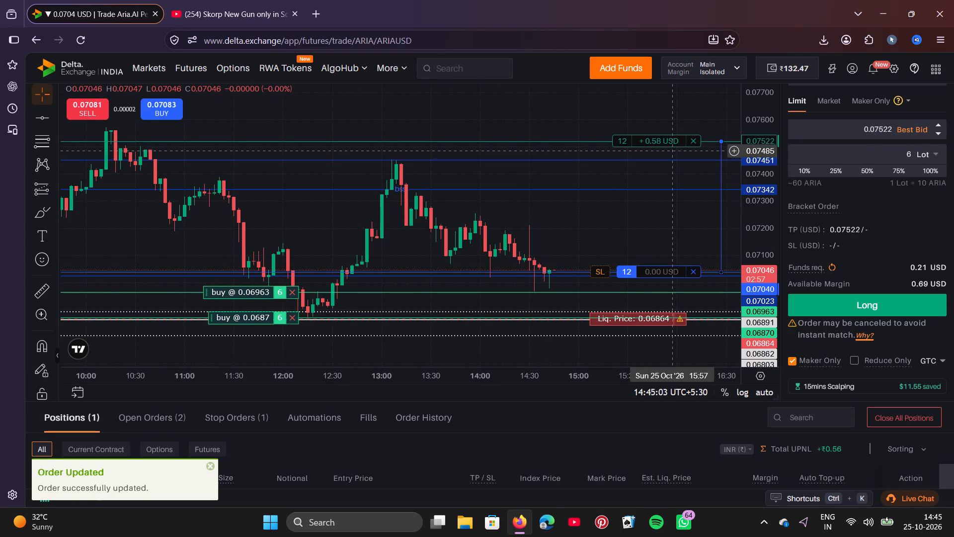
{"action": "left_click_drag", "start_coordinate": [667, 142], "coordinate": [669, 132]}
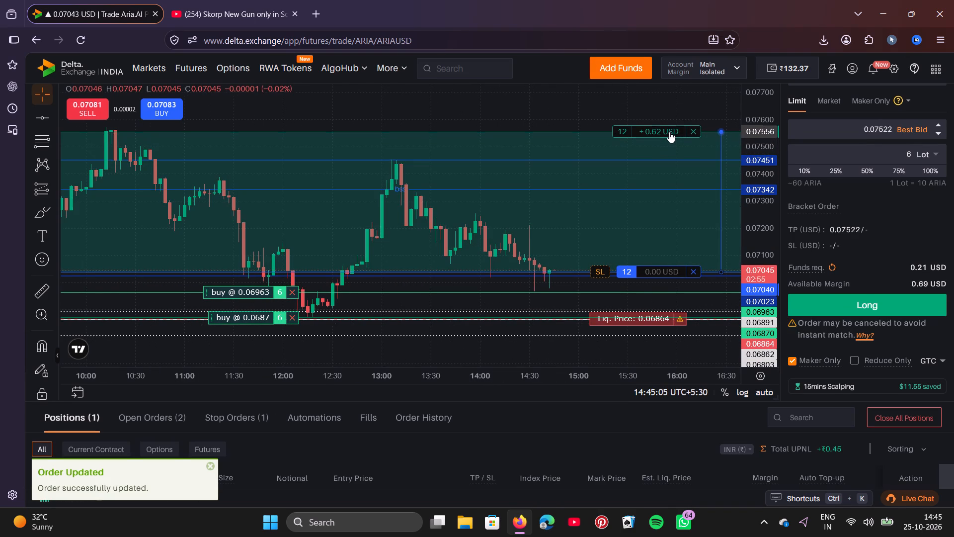
{"action": "left_click_drag", "start_coordinate": [669, 132], "coordinate": [670, 129]}
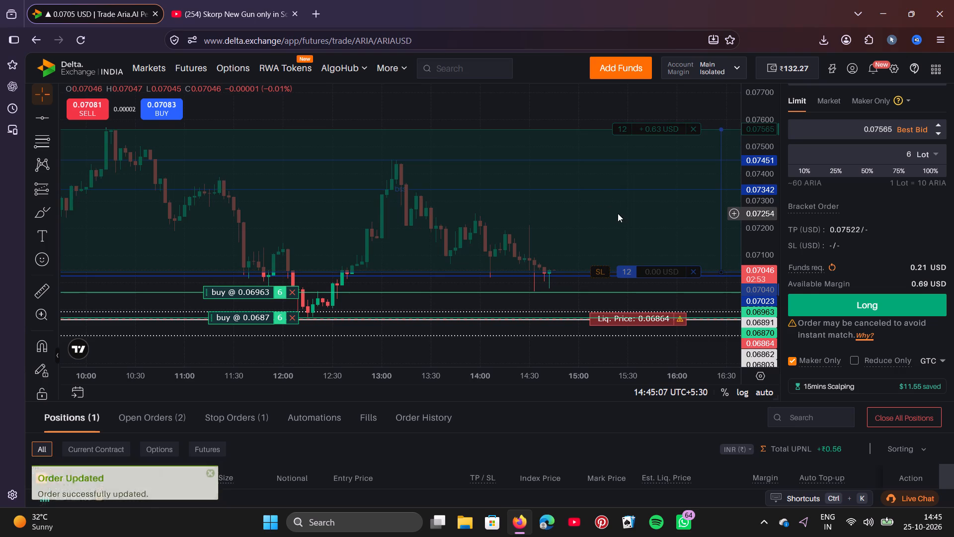
{"action": "scroll", "coordinate": [584, 214], "scroll_direction": "left", "scroll_amount": 2}
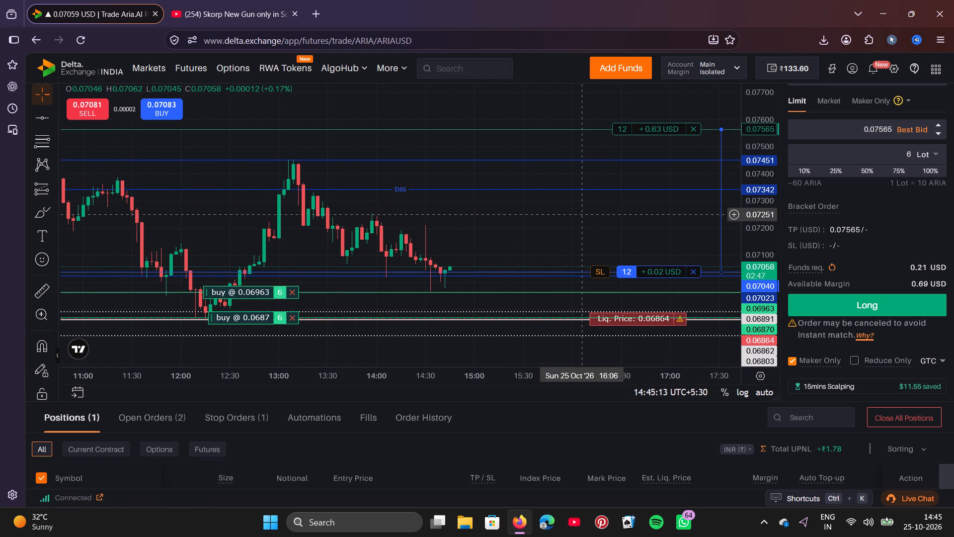
{"action": "scroll", "coordinate": [832, 321], "scroll_direction": "down", "scroll_amount": 2}
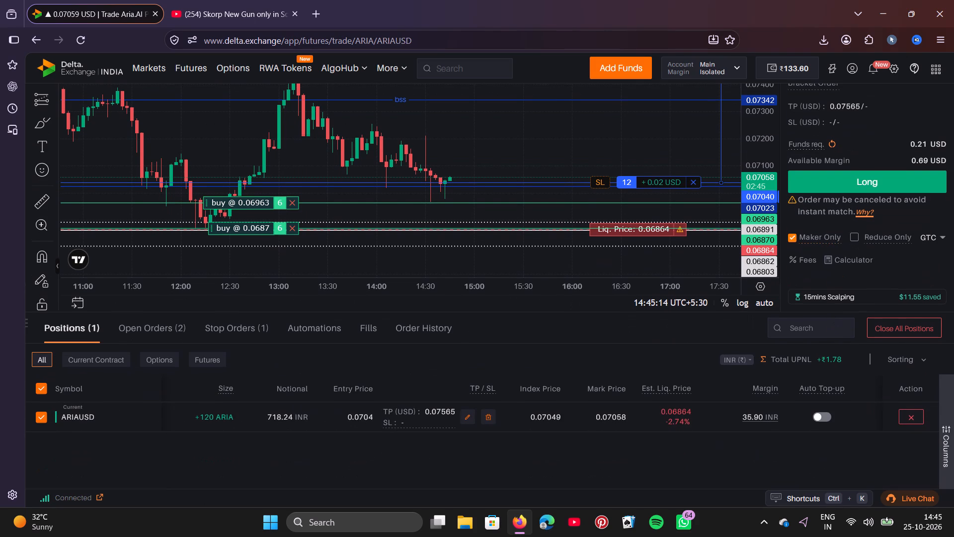
{"action": "scroll", "coordinate": [832, 321], "scroll_direction": "down", "scroll_amount": 2}
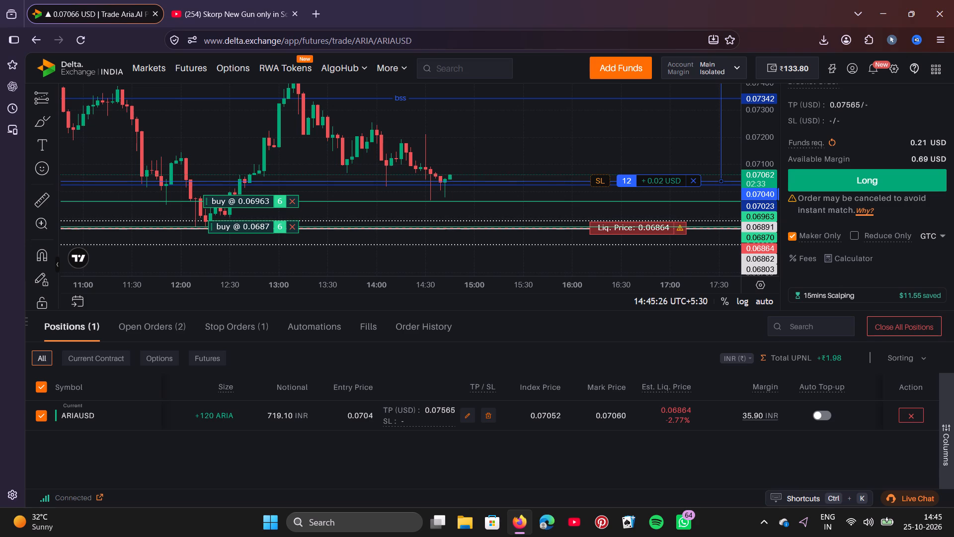
Open YouTube in a new tab and play the TG Manish gameplay live stream from an earlier point.
{"action": "left_click", "coordinate": [243, 0]}
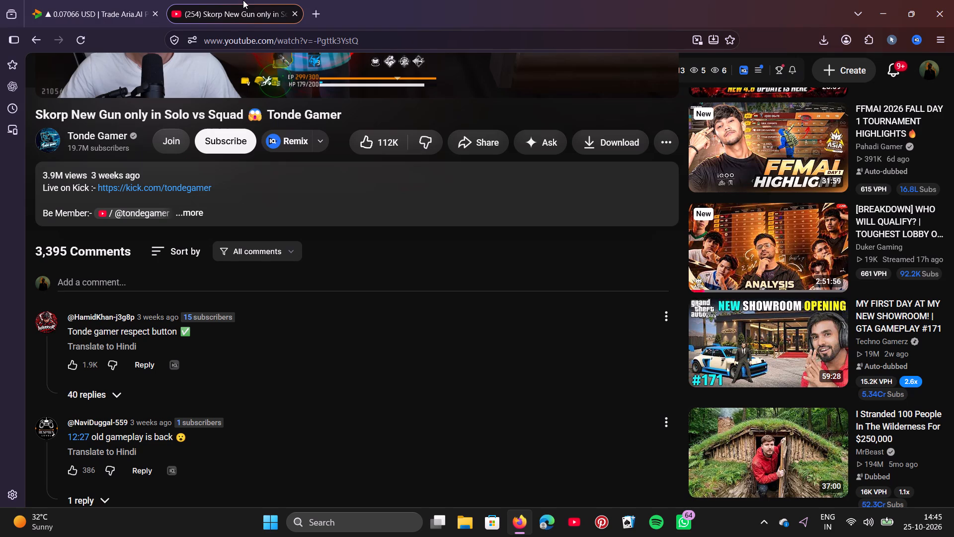
{"action": "left_click", "coordinate": [321, 3]}
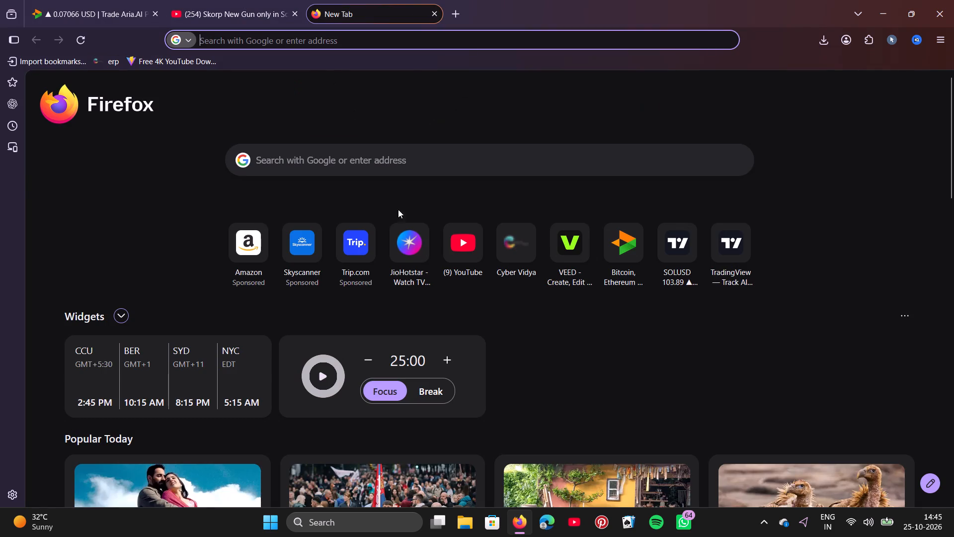
{"action": "left_click", "coordinate": [460, 243]}
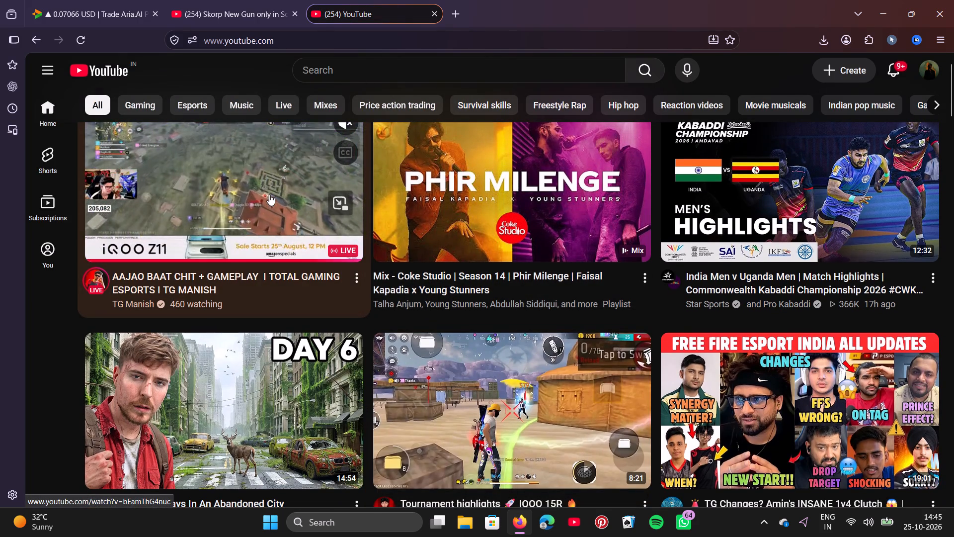
{"action": "left_click", "coordinate": [269, 194]}
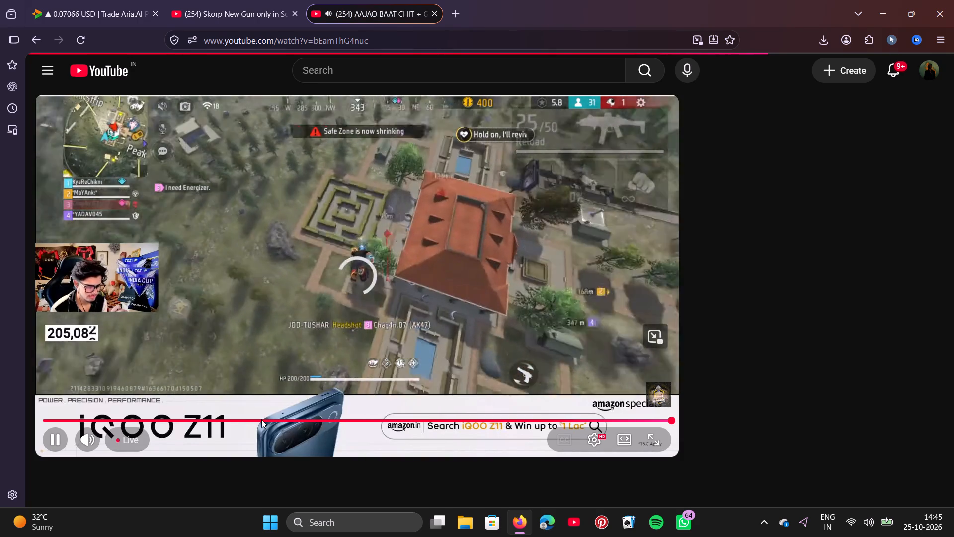
{"action": "left_click", "coordinate": [261, 419]}
{"action": "left_click", "coordinate": [261, 421]}
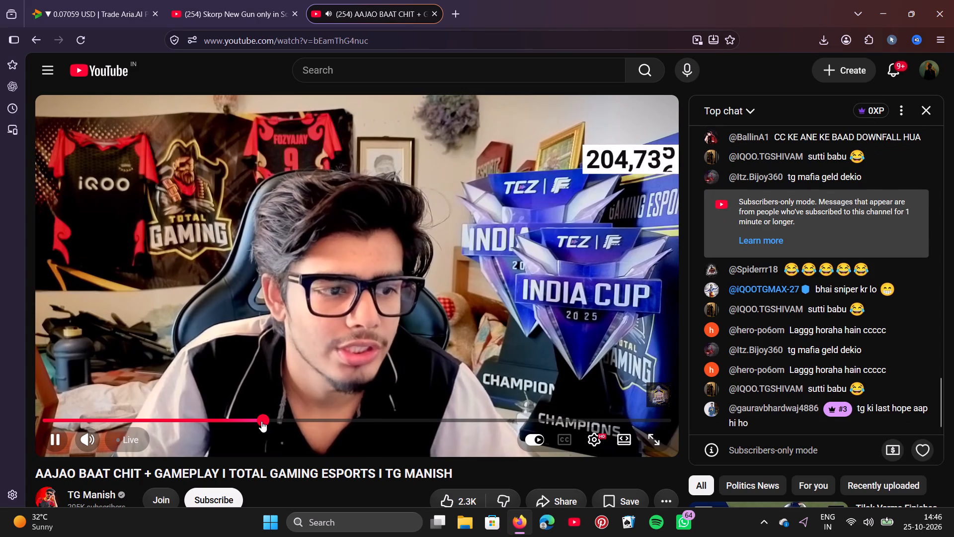
Return to the Delta Exchange tab and examine the ARIAUSD candles from about 11:00 against the entry level and the two pending buys.
{"action": "left_click", "coordinate": [74, 11]}
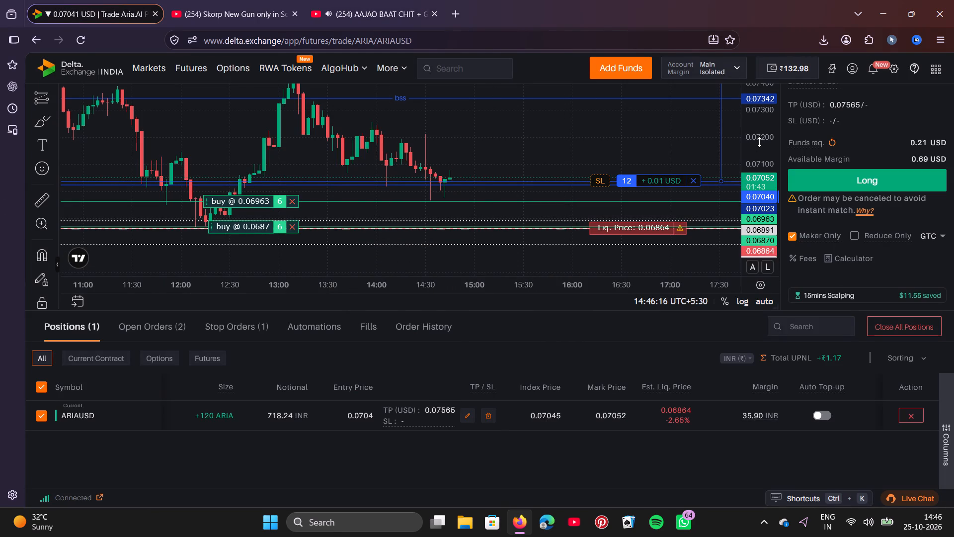
{"action": "left_click_drag", "start_coordinate": [760, 141], "coordinate": [752, 196]}
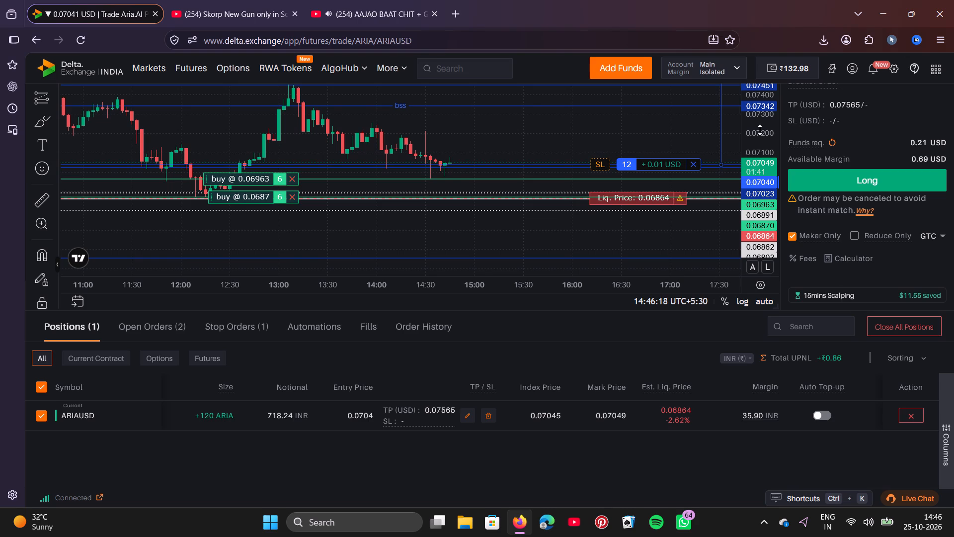
{"action": "left_click_drag", "start_coordinate": [761, 128], "coordinate": [773, 58]}
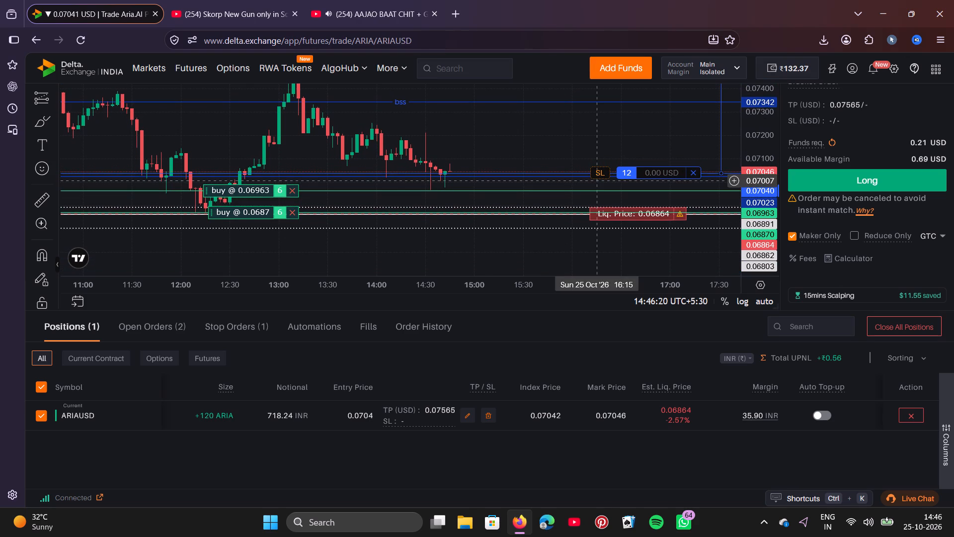
{"action": "left_click_drag", "start_coordinate": [541, 138], "coordinate": [526, 180]}
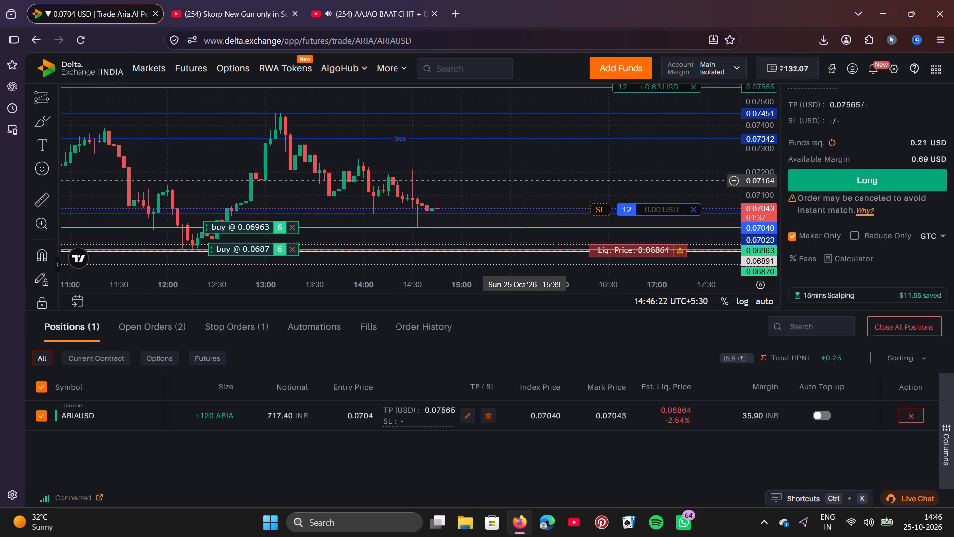
{"action": "left_click_drag", "start_coordinate": [526, 180], "coordinate": [525, 181]}
{"action": "left_click_drag", "start_coordinate": [759, 173], "coordinate": [773, 139]}
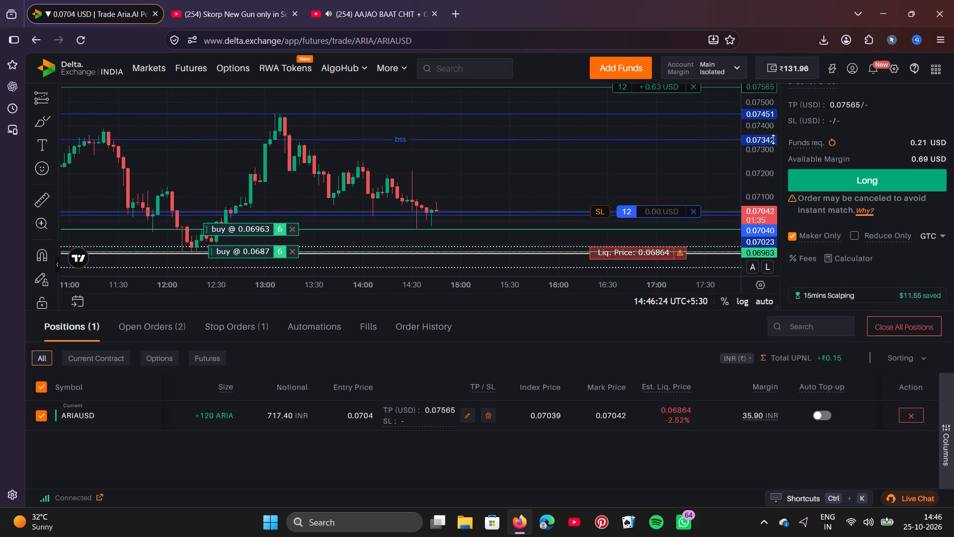
{"action": "left_click_drag", "start_coordinate": [773, 139], "coordinate": [787, 67]}
{"action": "left_click_drag", "start_coordinate": [631, 196], "coordinate": [640, 161]}
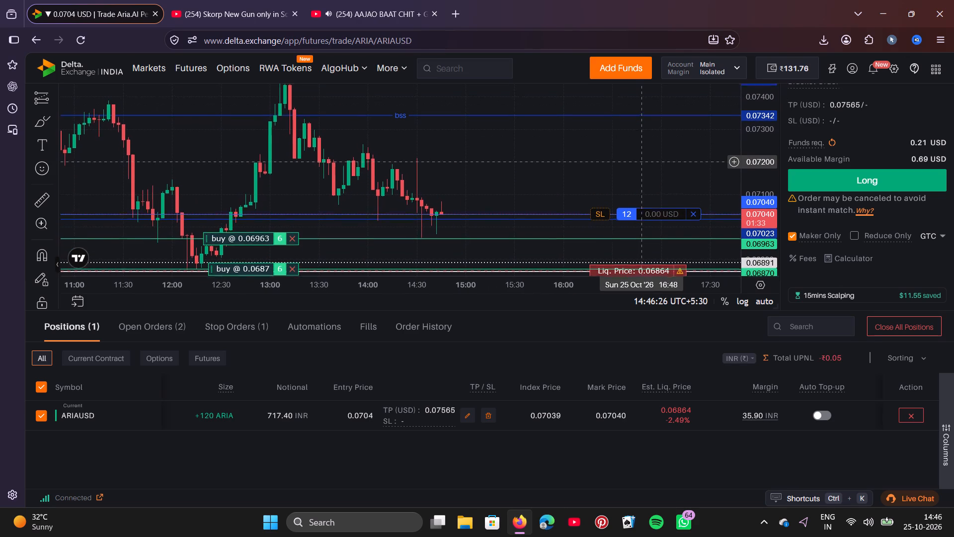
{"action": "left_click_drag", "start_coordinate": [640, 161], "coordinate": [640, 161]}
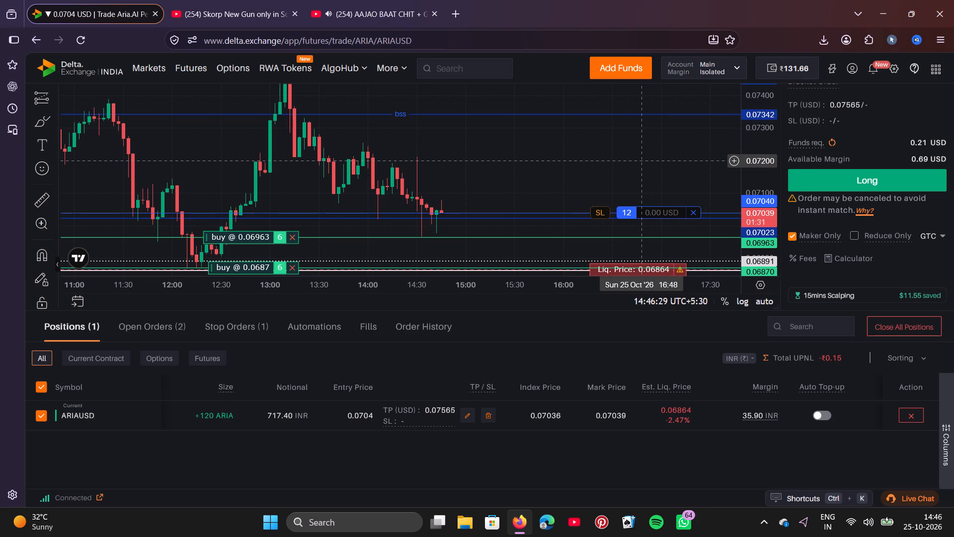